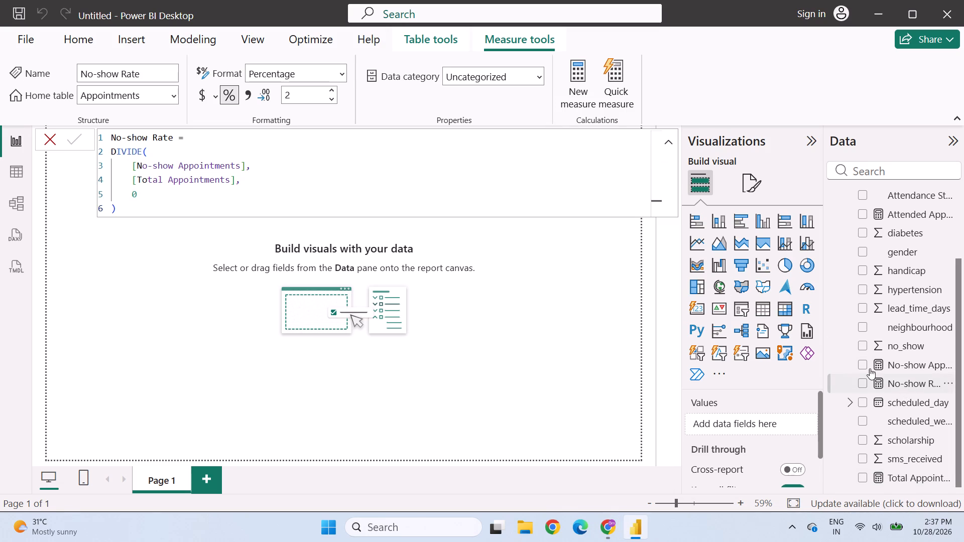
click(331, 96)
Read the guide's dashboard layout section in Chrome and check the Power BI page's canvas settings against the recommended 16:9, 1280 × 720 px size.
click(610, 526)
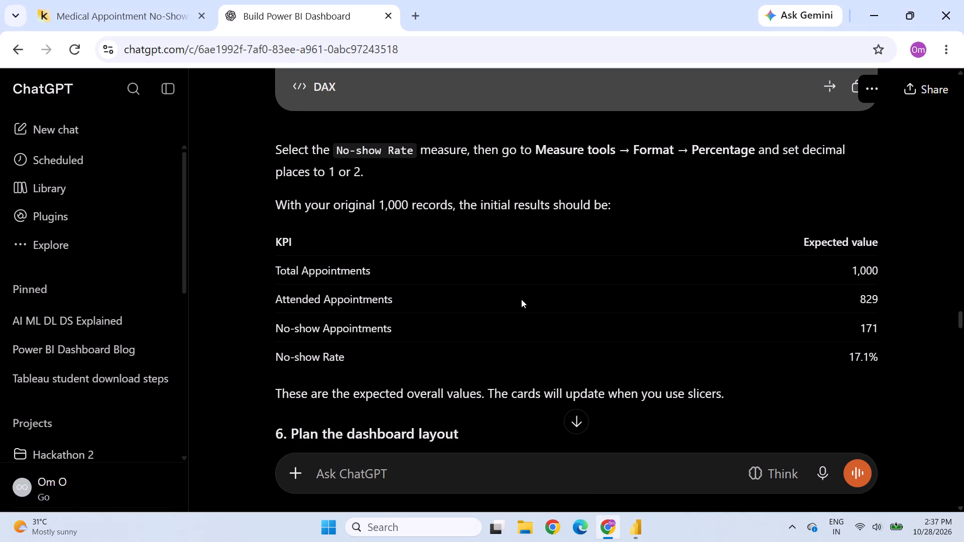
scroll(521, 299, down, 2)
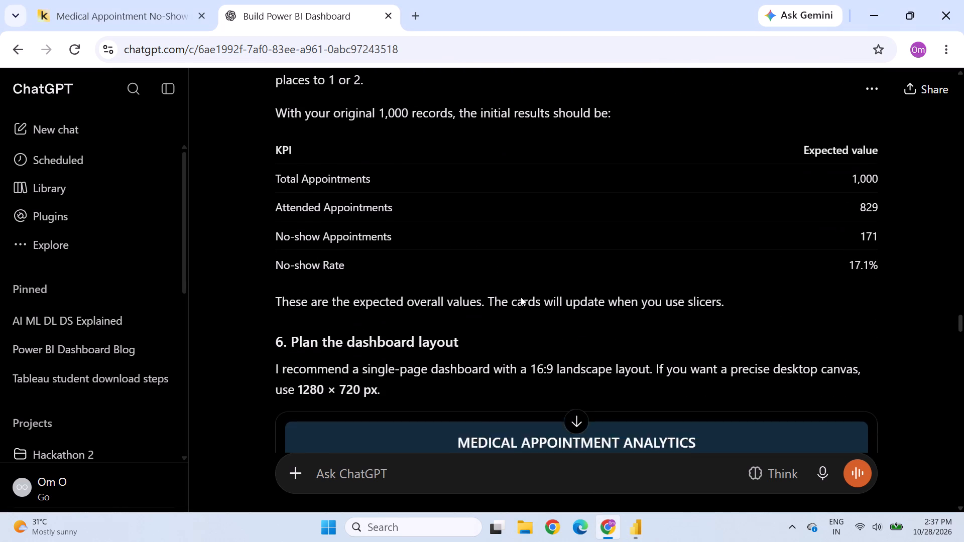
scroll(521, 297, down, 1)
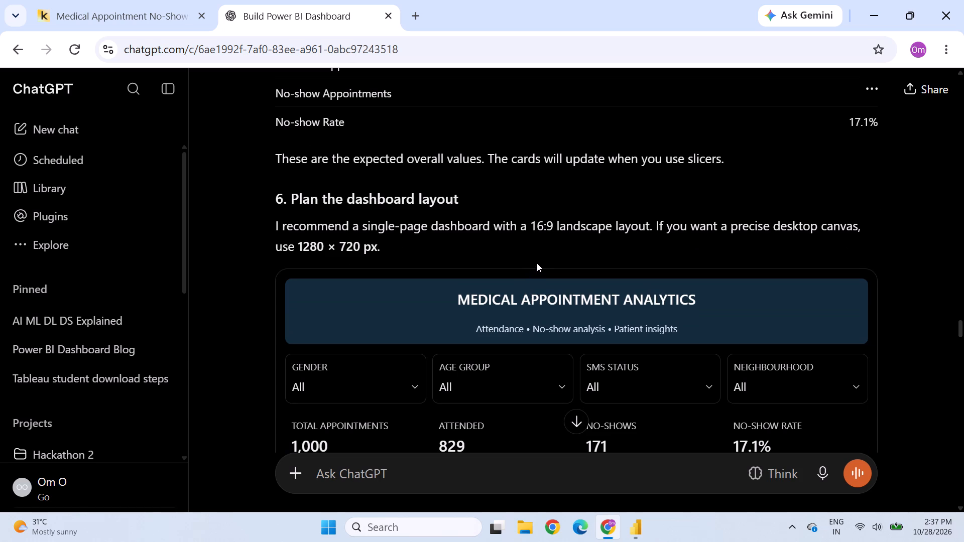
click(636, 532)
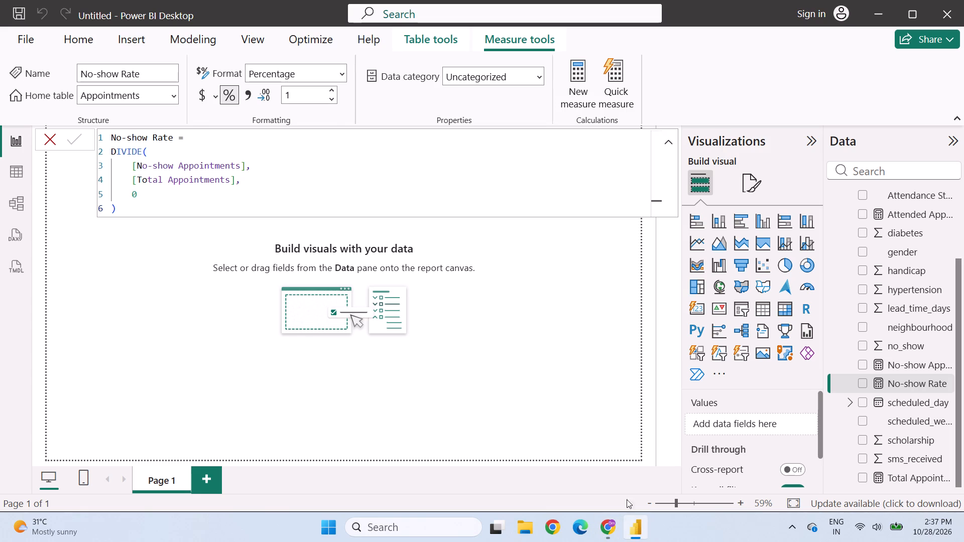
click(759, 180)
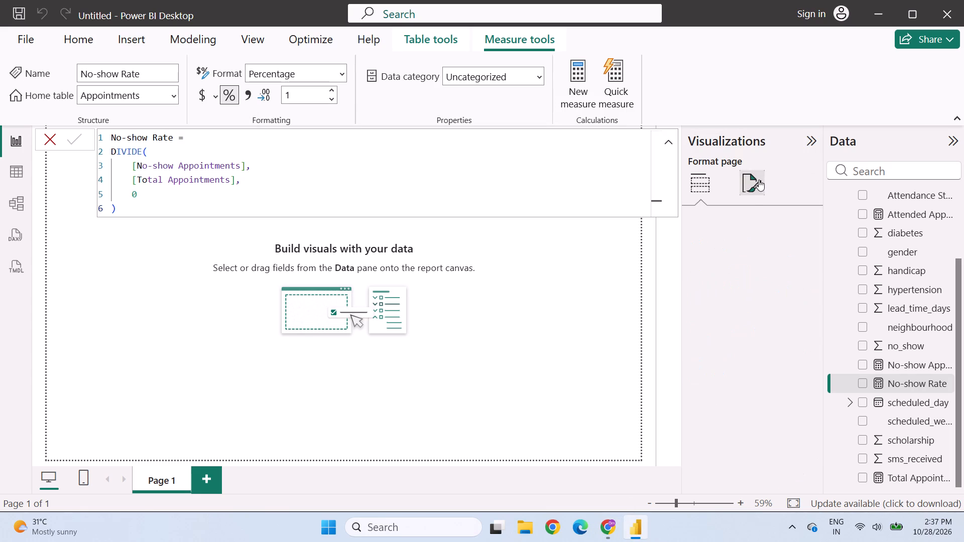
click(744, 289)
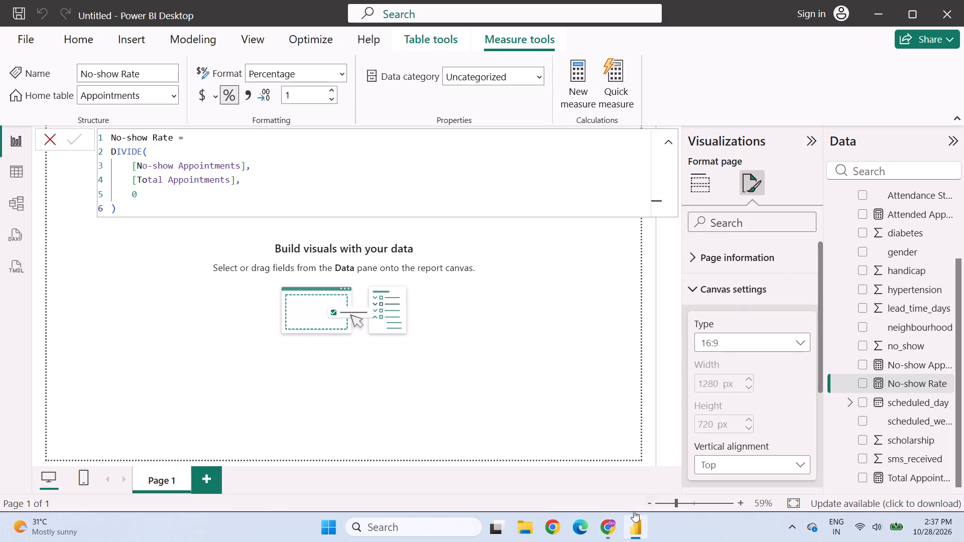
Study the header, slicers and KPI cards in the guide's Medical Appointment Analytics layout in Chrome, and return to Power BI.
click(606, 527)
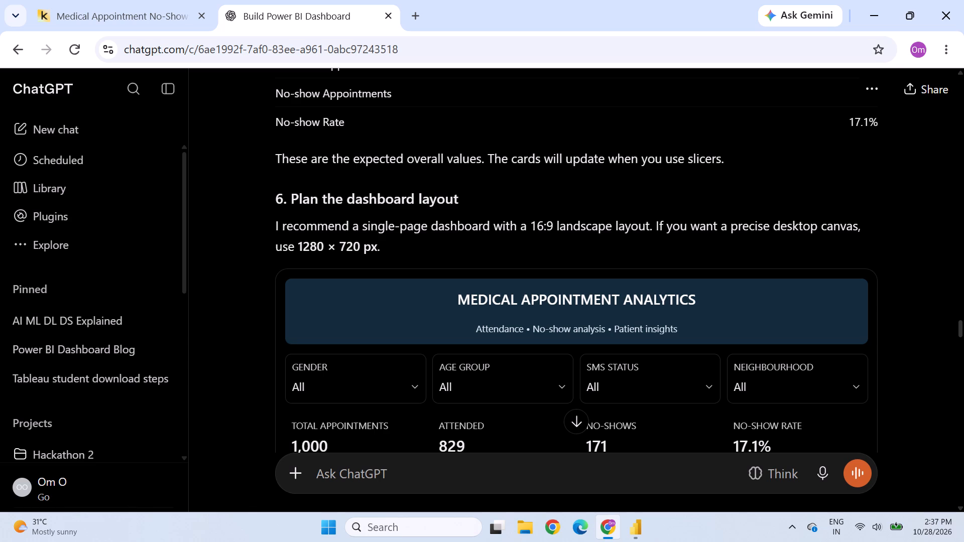
scroll(559, 324, down, 1)
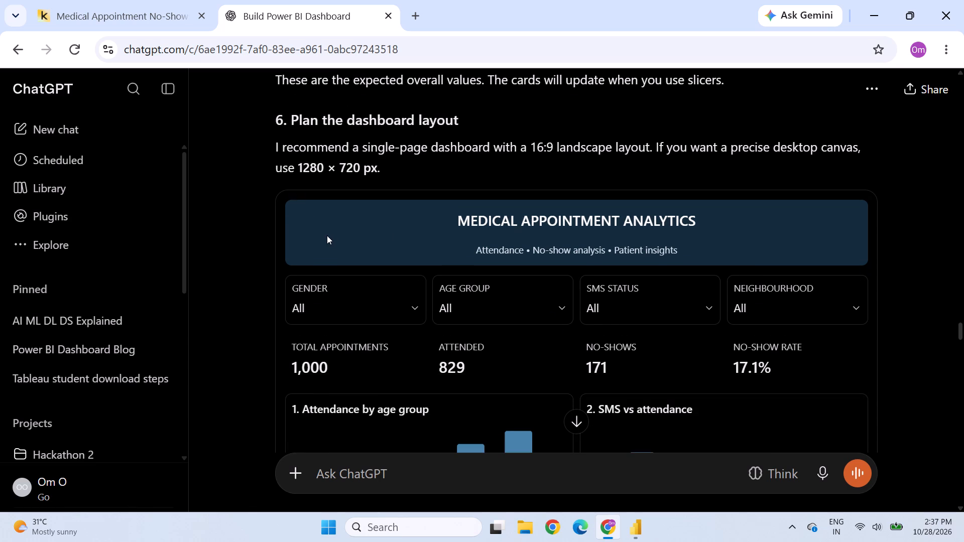
click(330, 237)
click(449, 225)
click(638, 519)
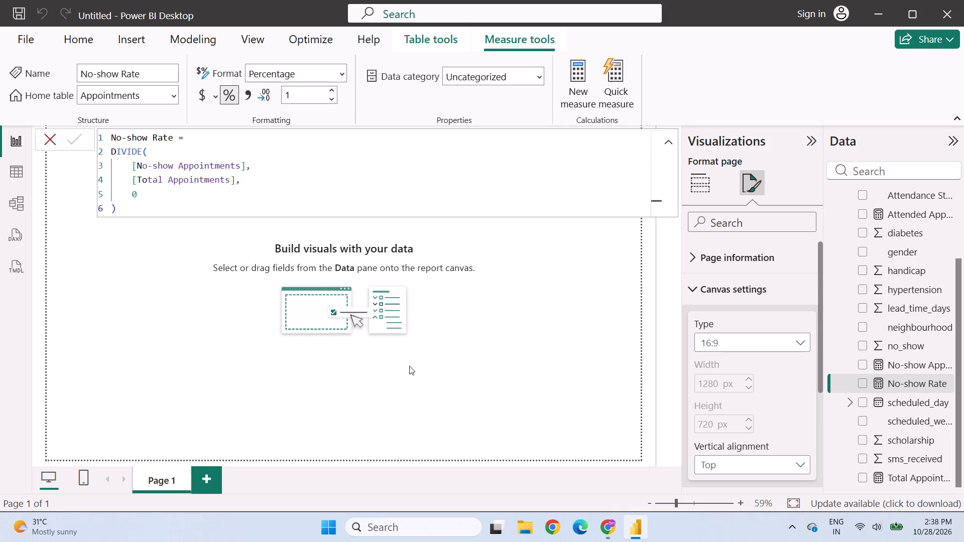
click(495, 357)
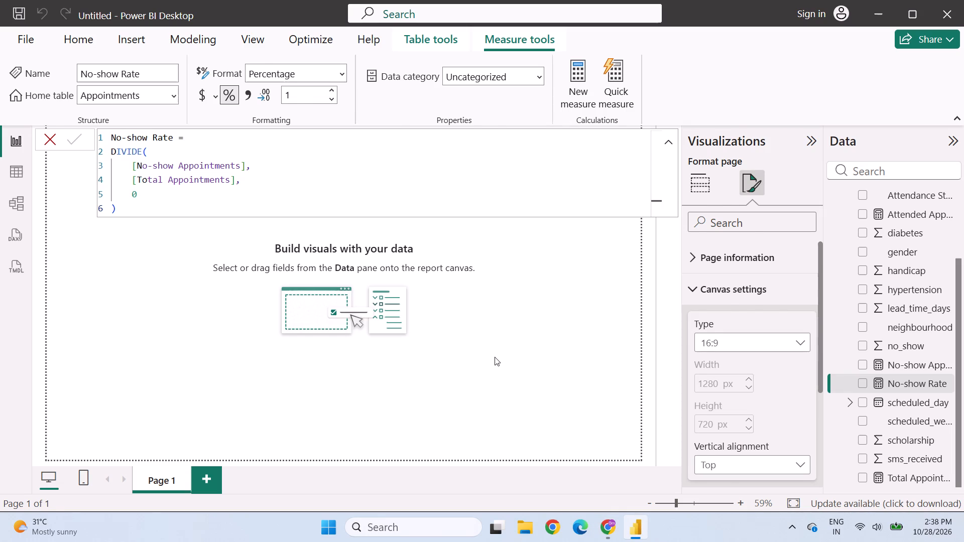
scroll(490, 345, up, 5)
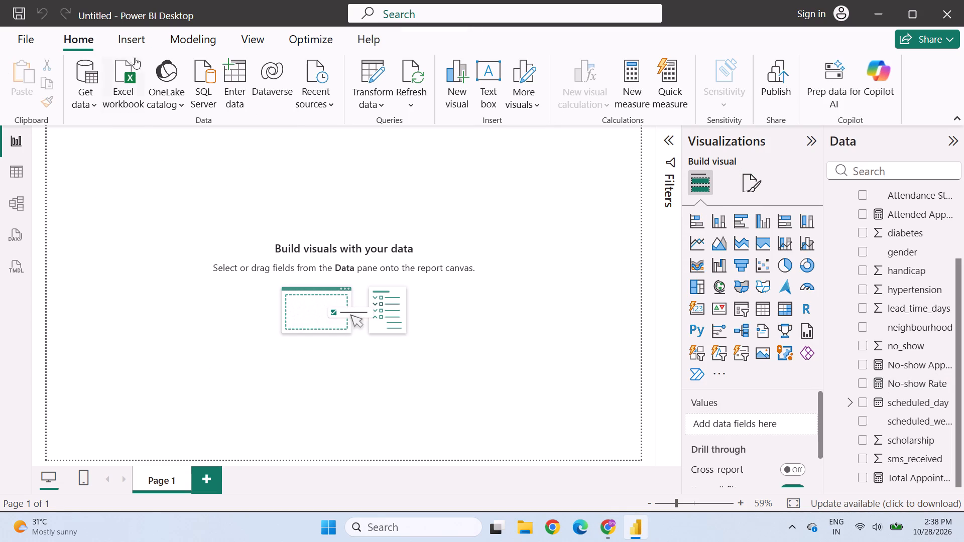
click(138, 42)
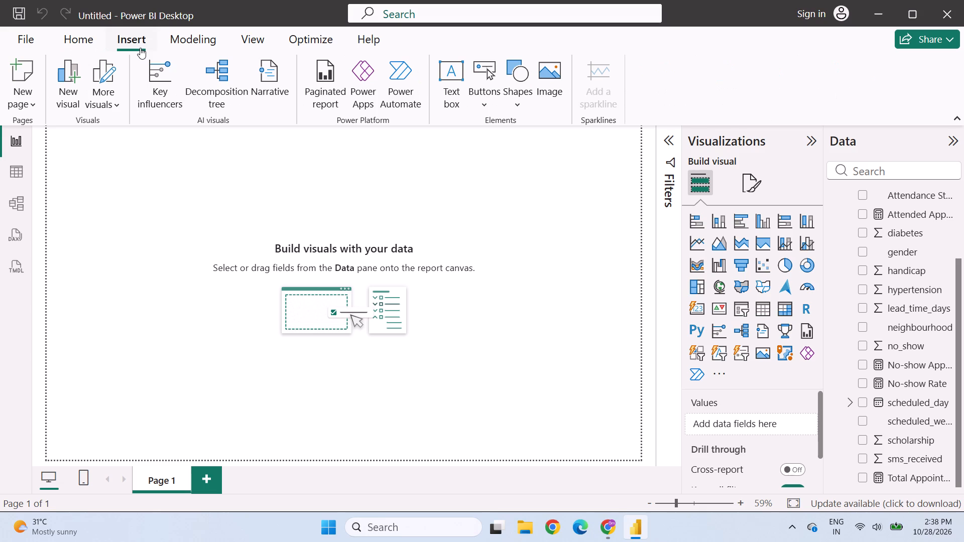
click(459, 67)
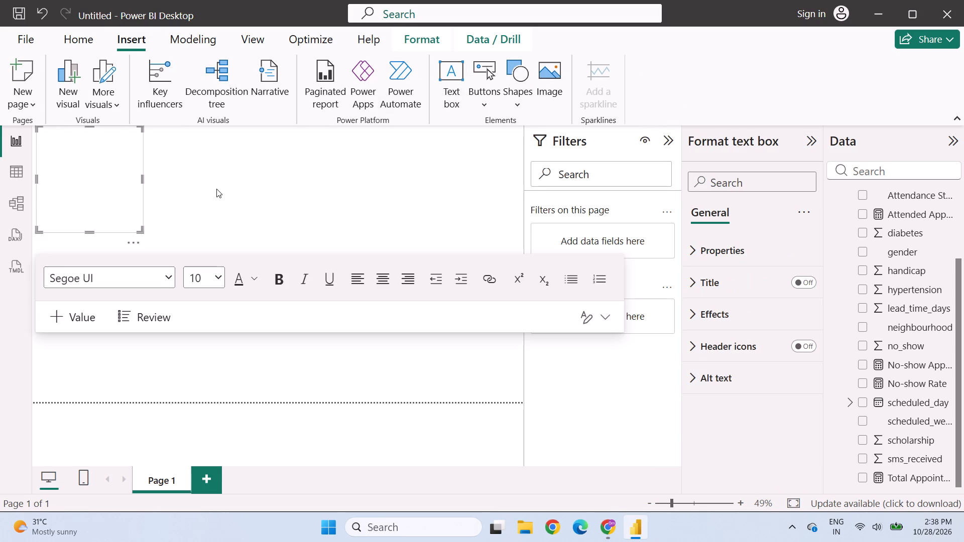
click(94, 180)
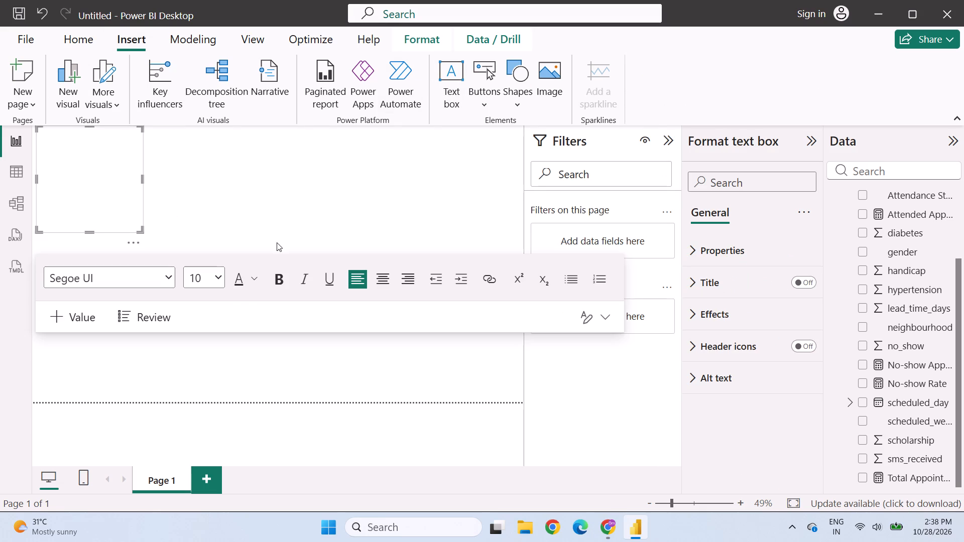
click(220, 278)
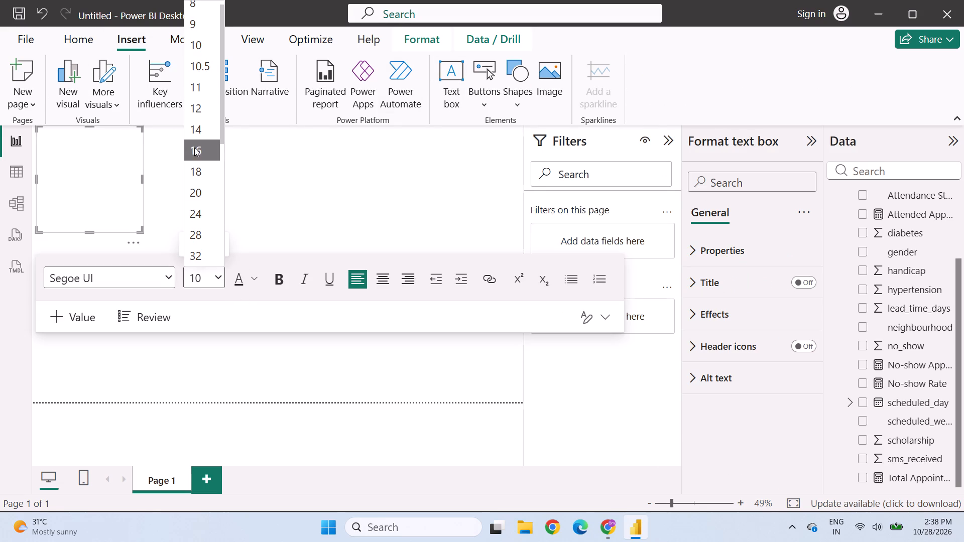
click(197, 156)
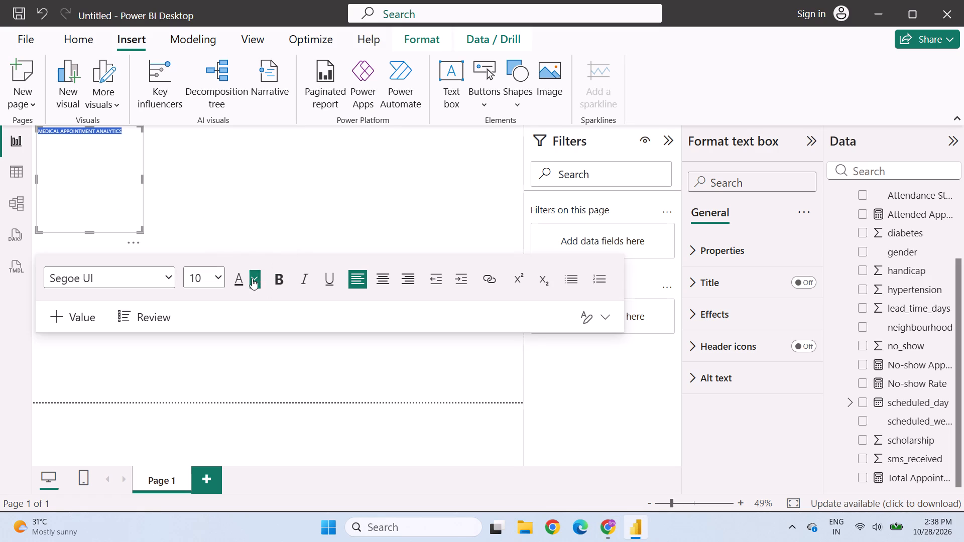
click(221, 275)
click(209, 172)
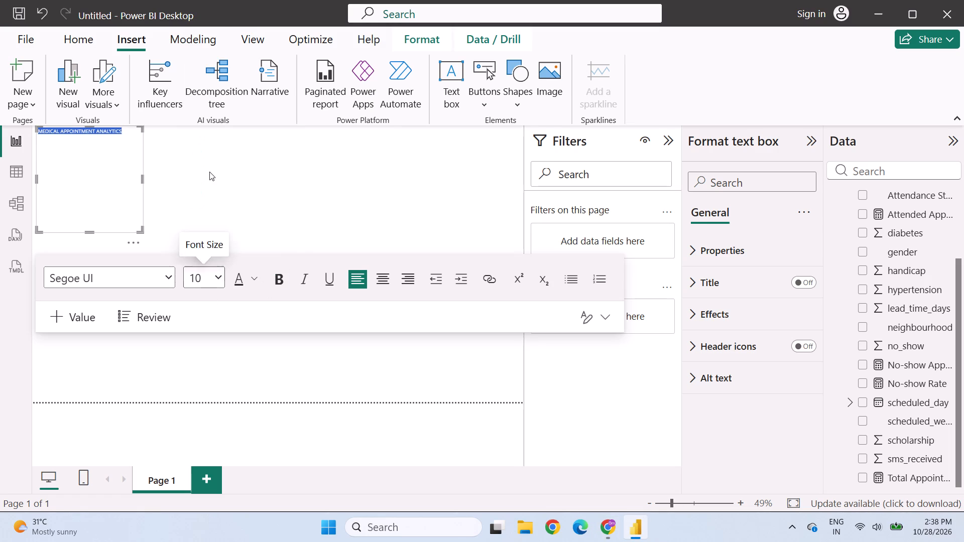
click(214, 278)
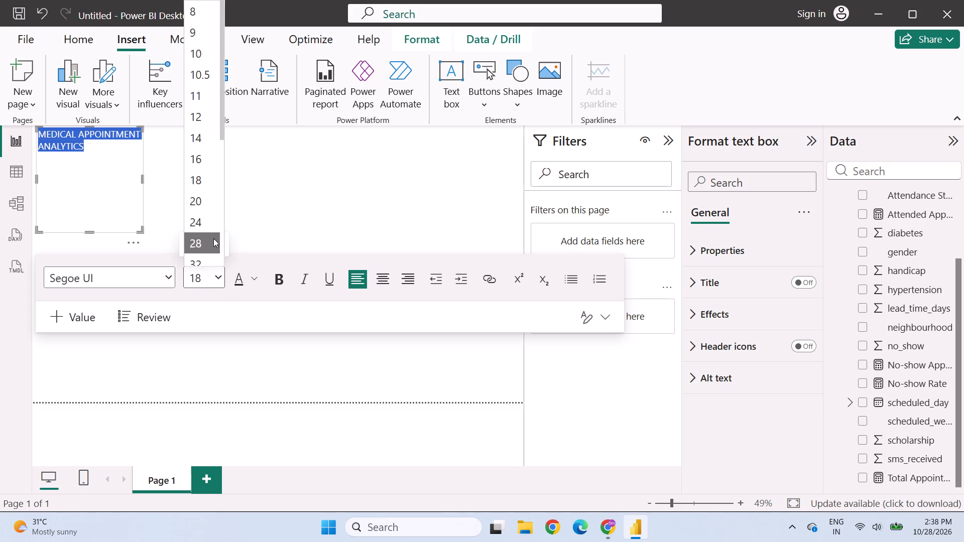
click(210, 228)
drag(141, 178, 291, 197)
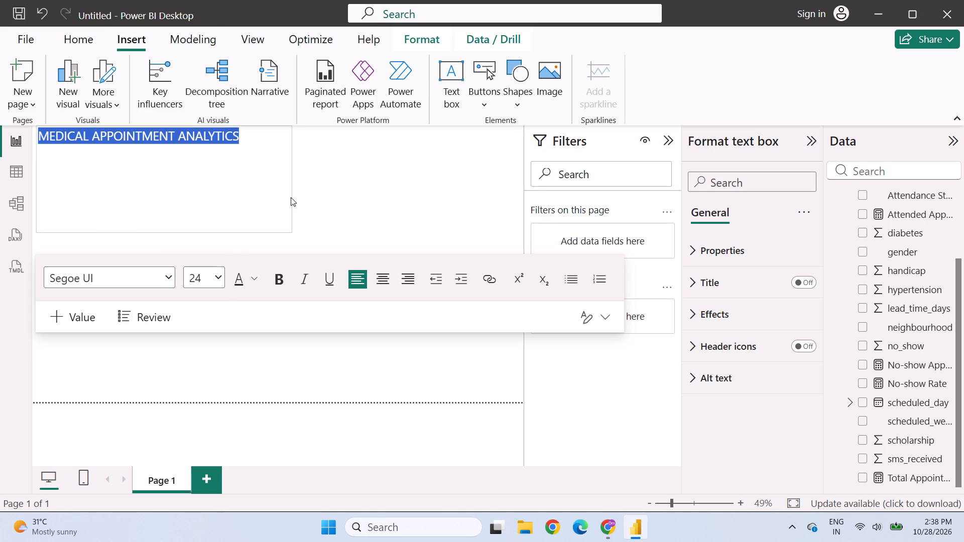
drag(291, 197, 280, 195)
click(382, 280)
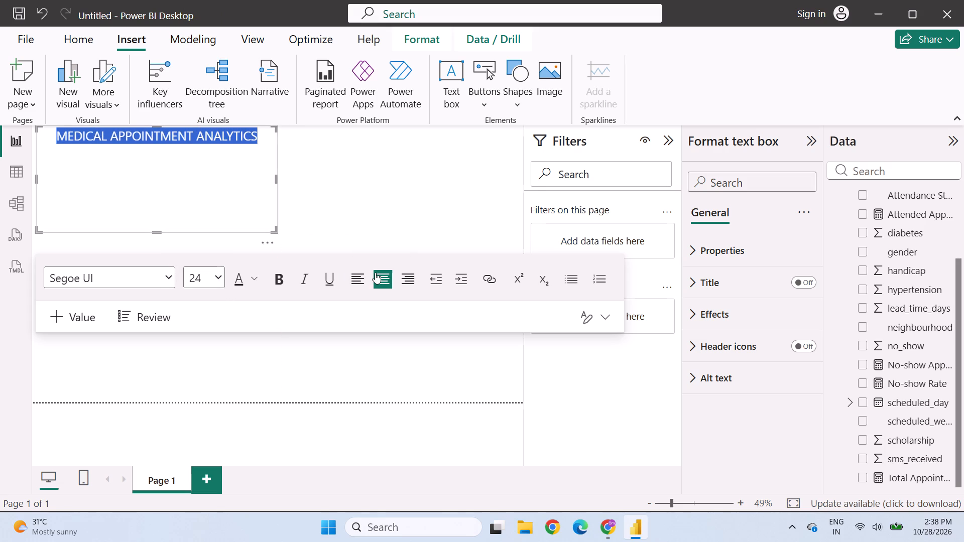
drag(156, 233, 146, 200)
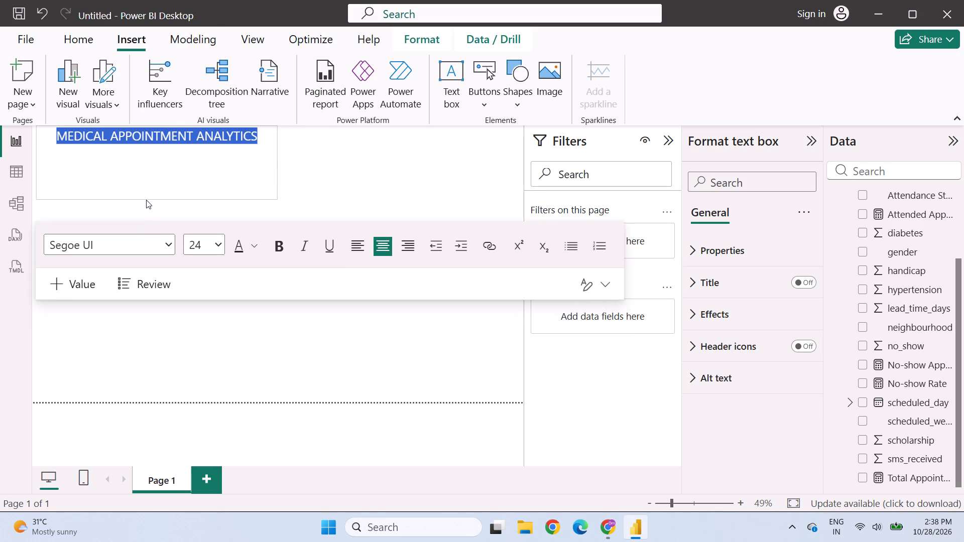
drag(146, 200, 148, 189)
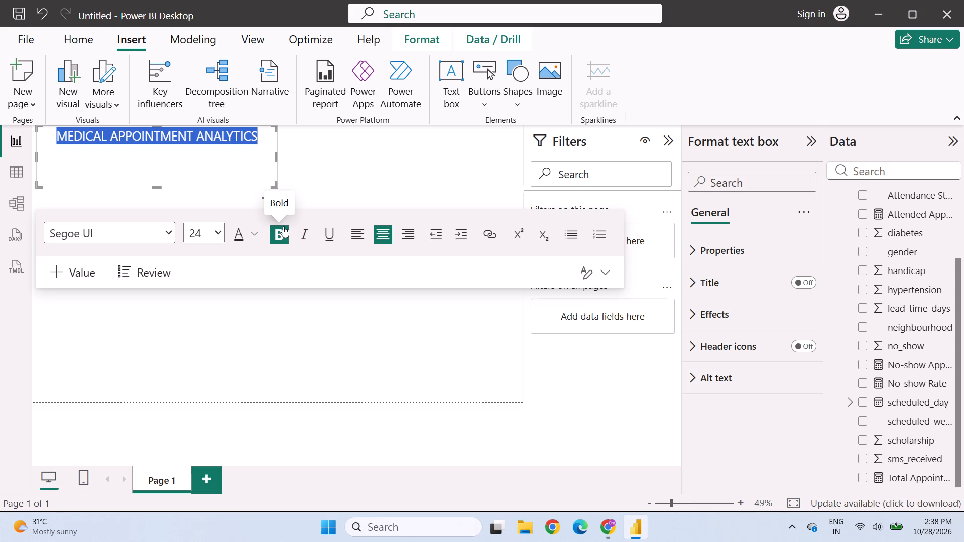
click(283, 226)
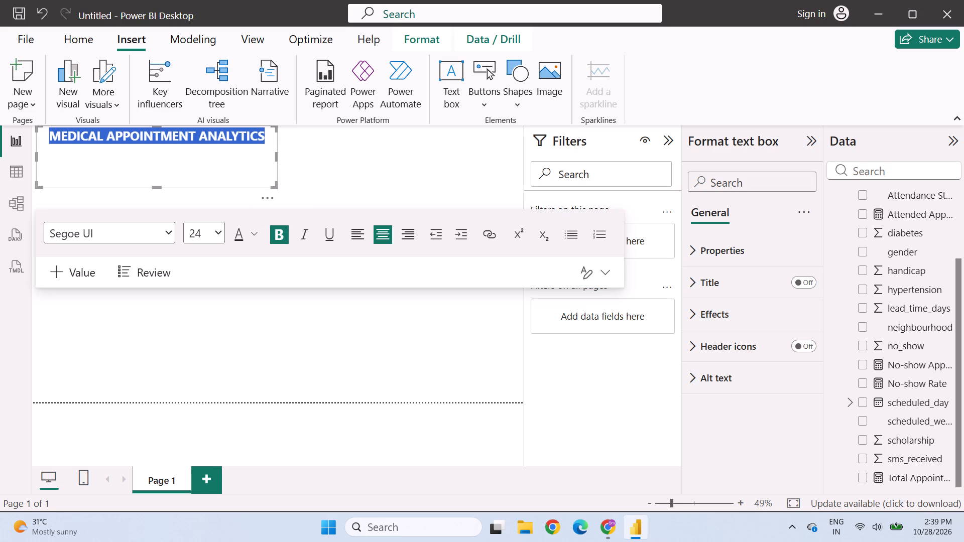
Resize the title's text box from its top and sides so it sits roughly centred near the top of the report page.
drag(157, 127, 159, 139)
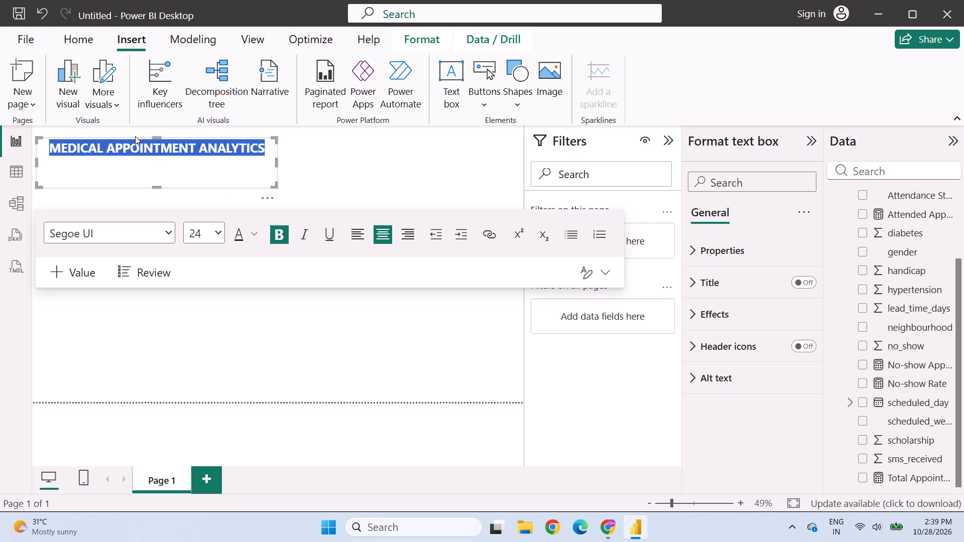
drag(135, 136, 174, 150)
click(133, 150)
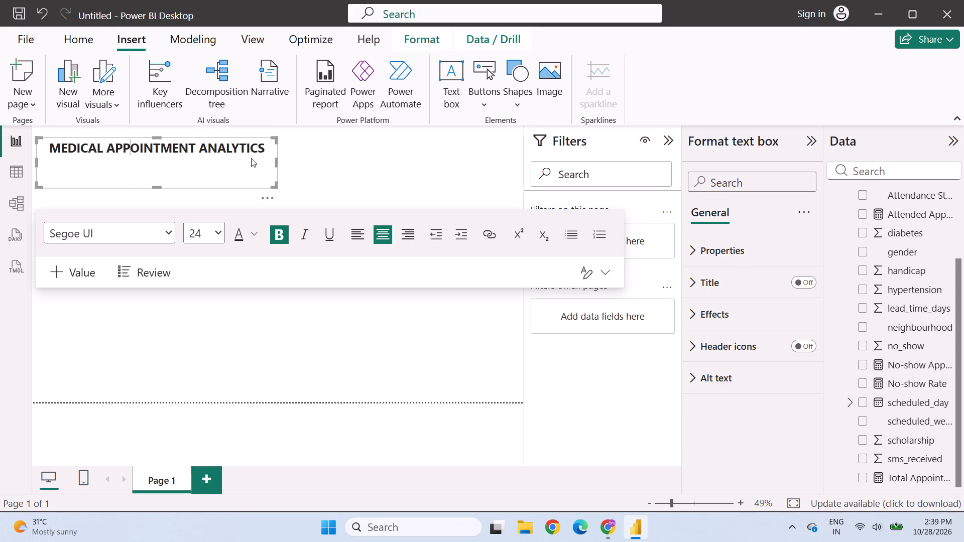
drag(39, 139, 138, 157)
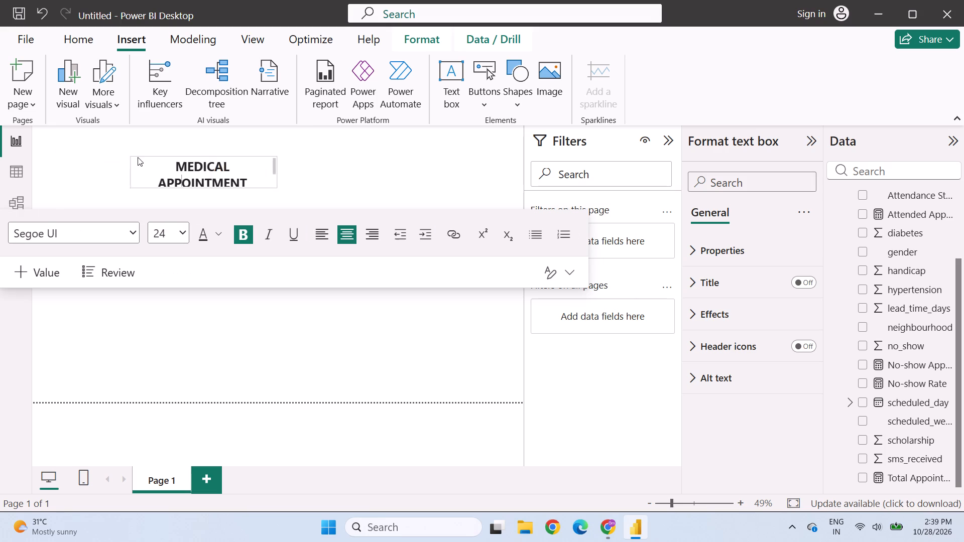
drag(138, 157, 145, 139)
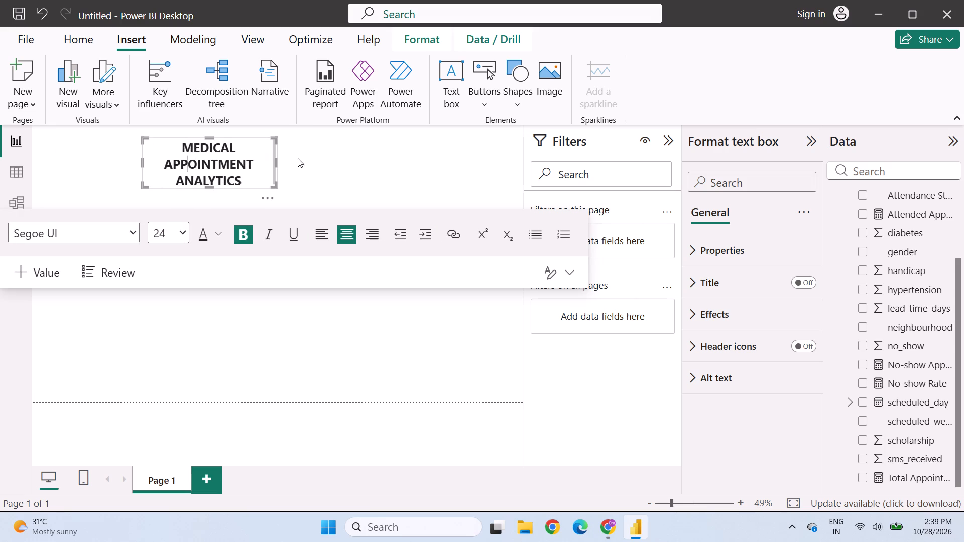
click(275, 160)
drag(277, 160, 350, 171)
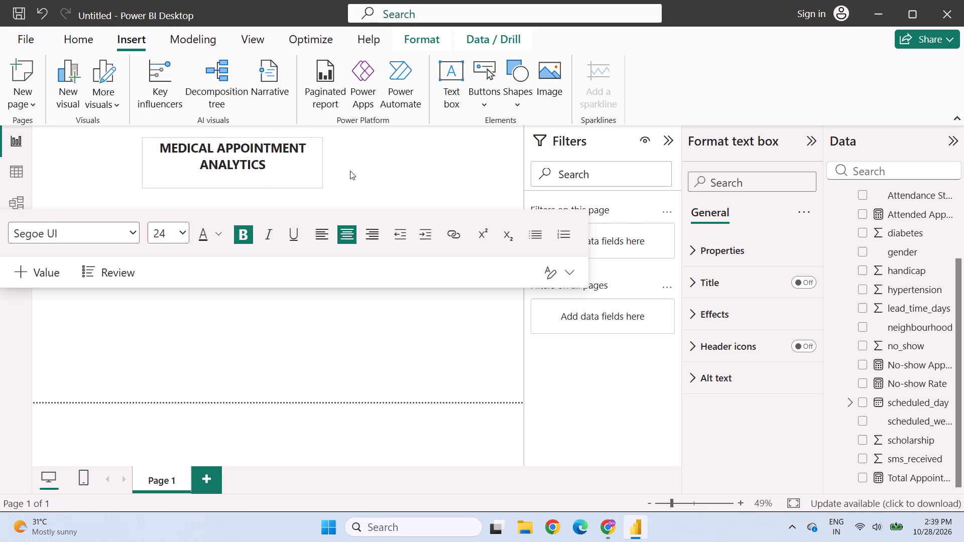
drag(350, 171, 388, 168)
Add the subtitle Attendance • No-show analysis • Patient insights, copied from the ChatGPT guide in Chrome, below the title in the Power BI text box.
click(249, 172)
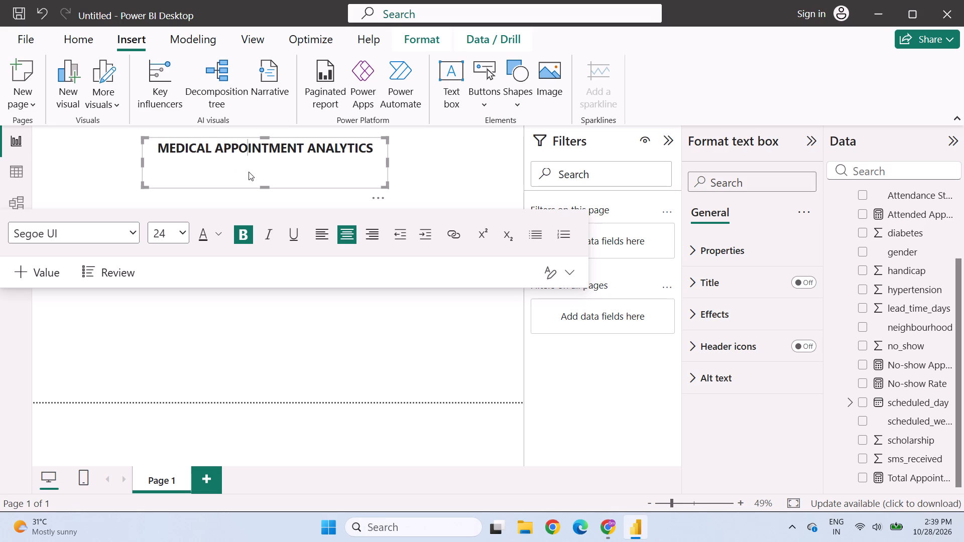
double_click(247, 173)
click(350, 170)
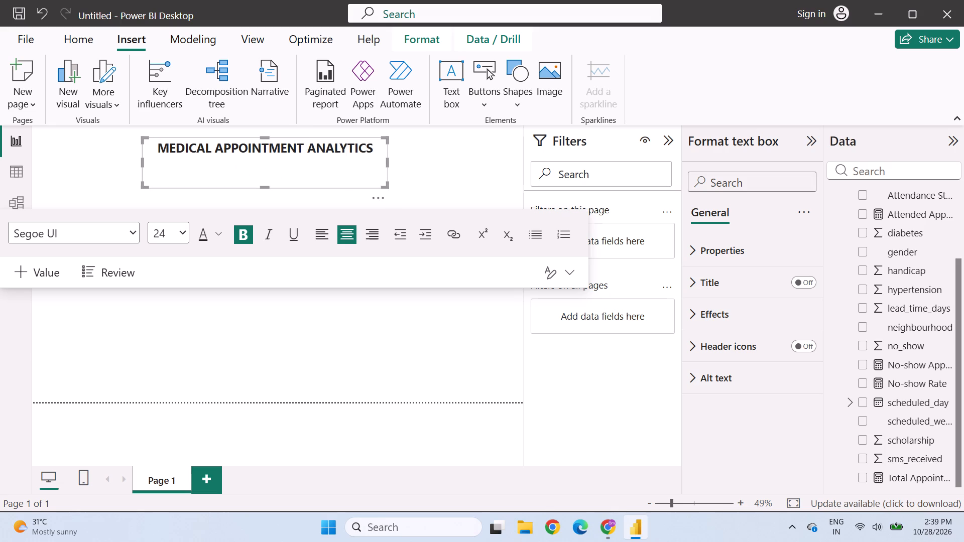
click(374, 149)
key(Return)
key(Return)
key(Return)
click(605, 521)
click(478, 253)
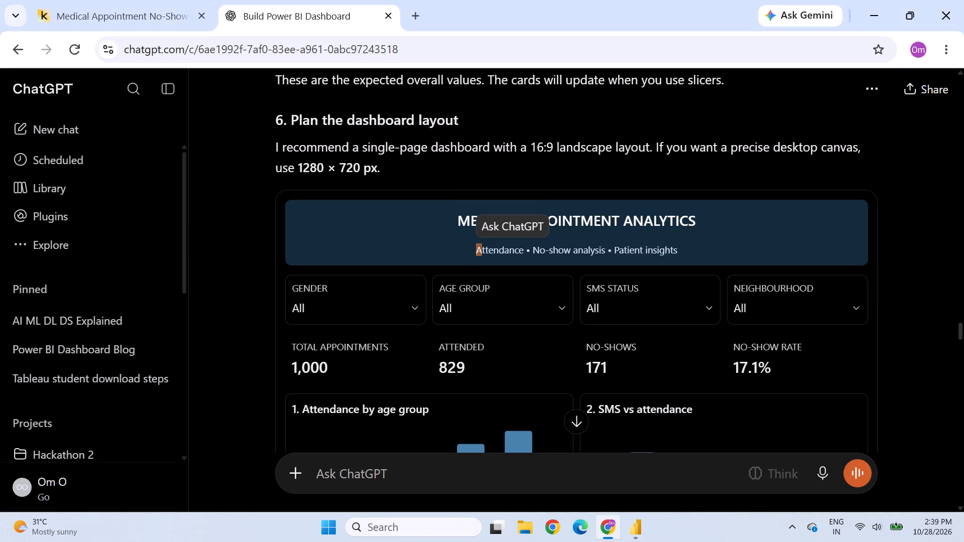
click(476, 252)
drag(476, 252, 659, 252)
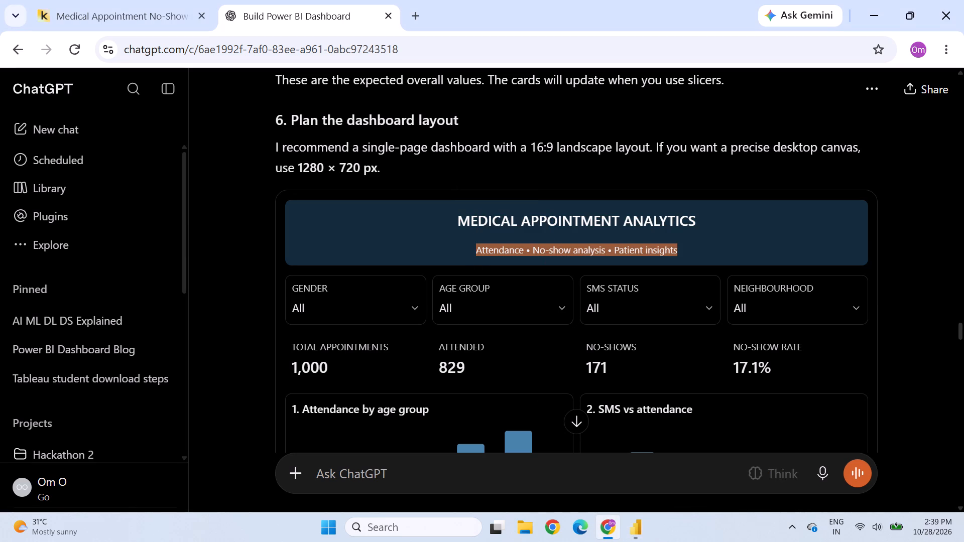
drag(659, 252, 668, 251)
key(ctrl+c)
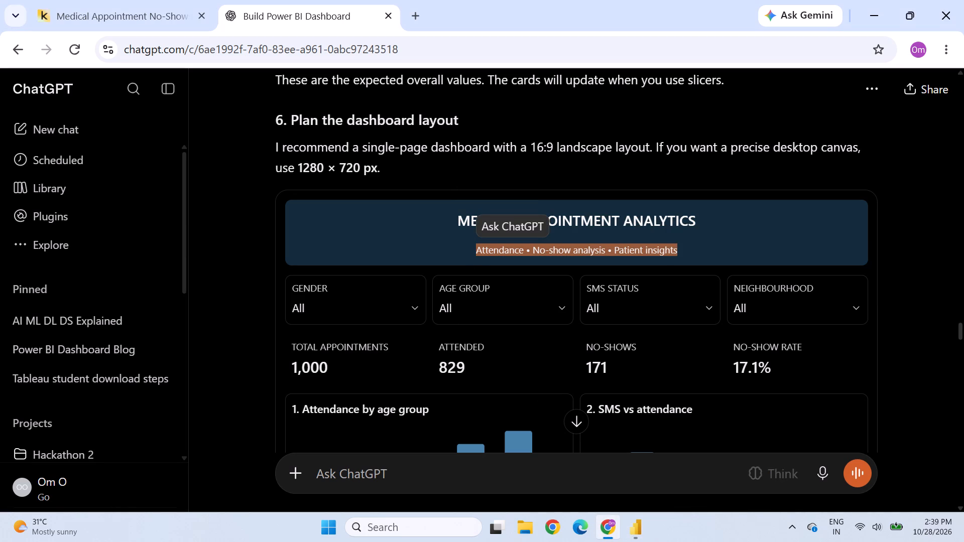
click(631, 531)
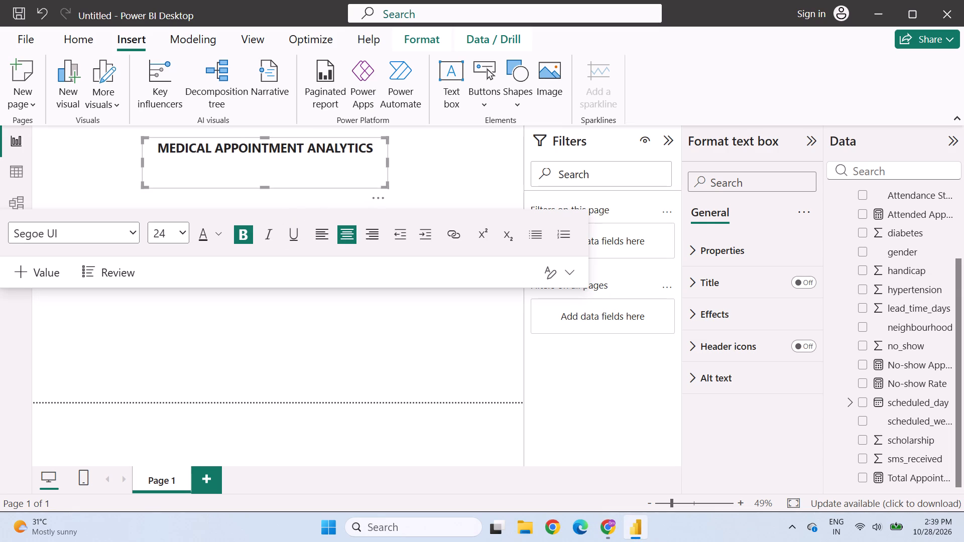
key(ctrl+v)
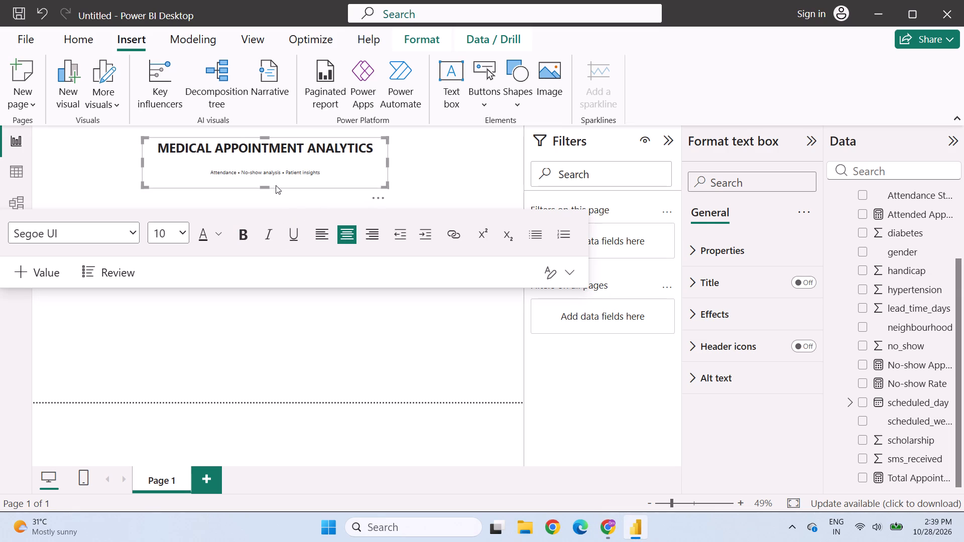
Set the subtitle line Attendance • No-show analysis • Patient insights to font size 18.
key(ctrl+a)
click(282, 178)
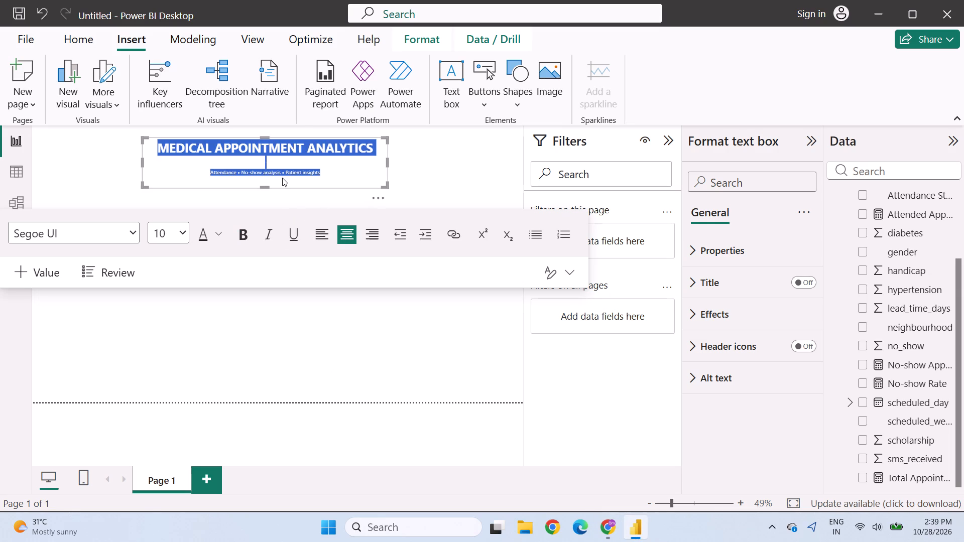
drag(209, 175, 332, 175)
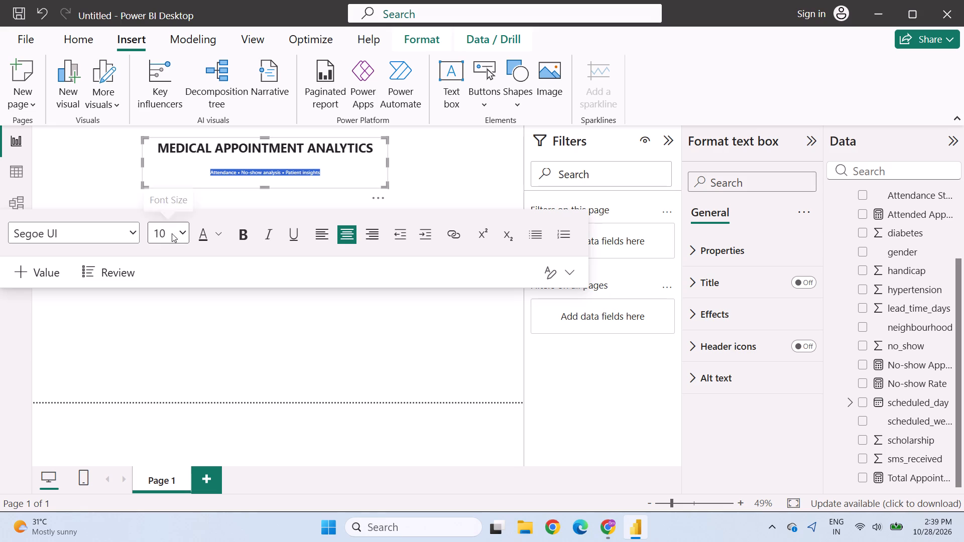
click(186, 230)
click(163, 408)
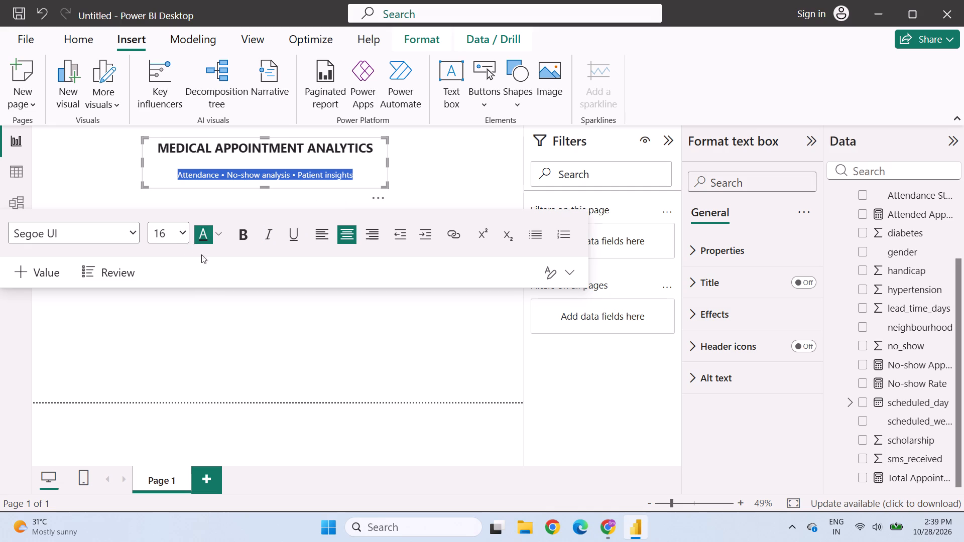
click(186, 229)
click(163, 419)
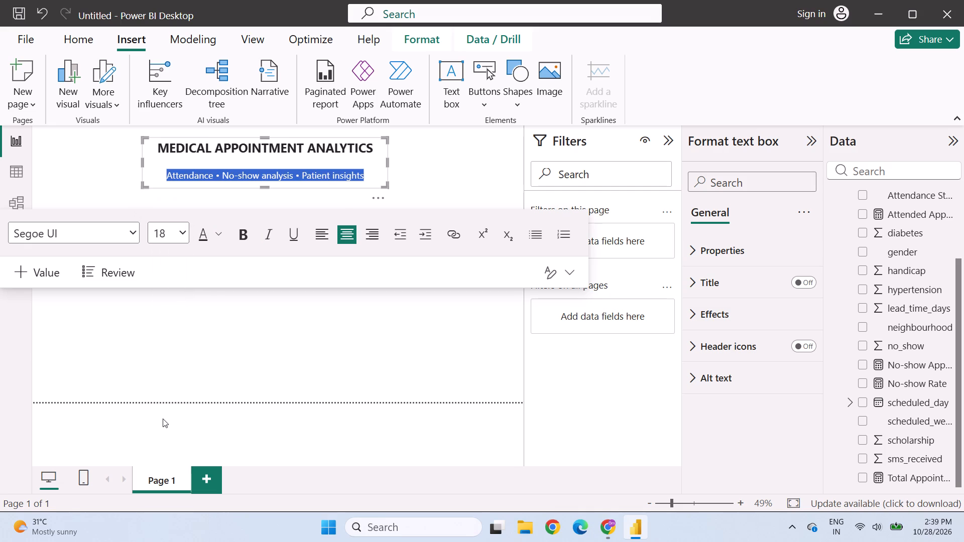
Widen the header text box slightly, extend it up to the page's top edge, and raise its bottom edge to just below the subtitle.
drag(387, 164, 397, 164)
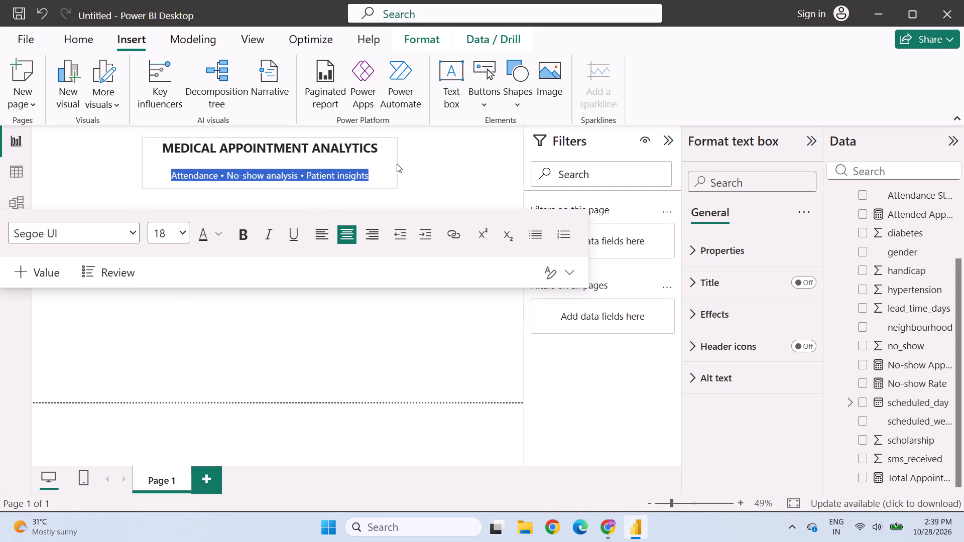
drag(397, 164, 397, 163)
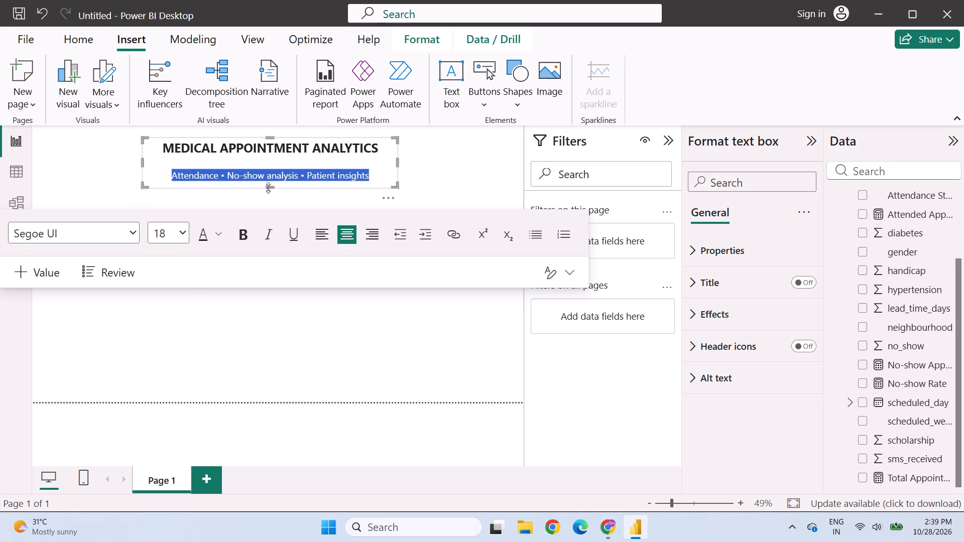
click(268, 186)
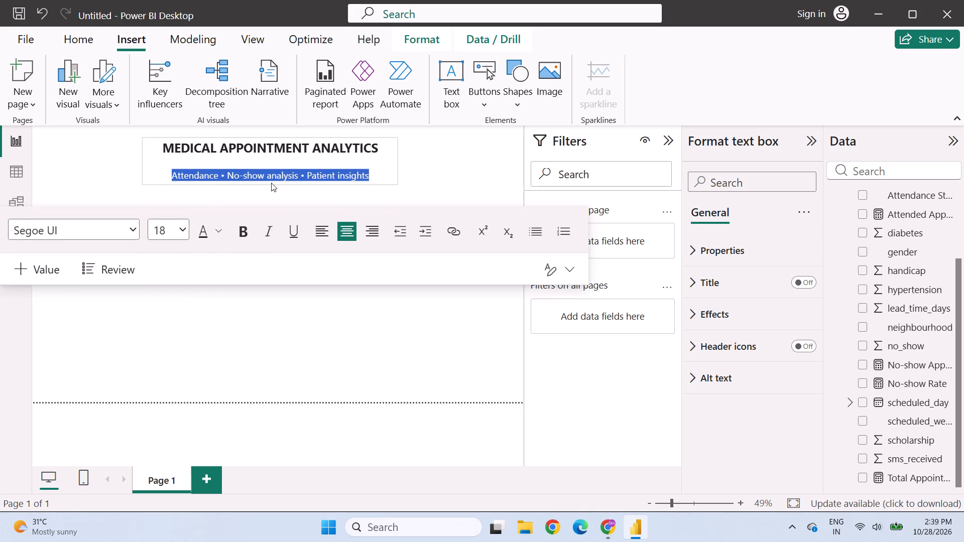
click(260, 155)
click(215, 168)
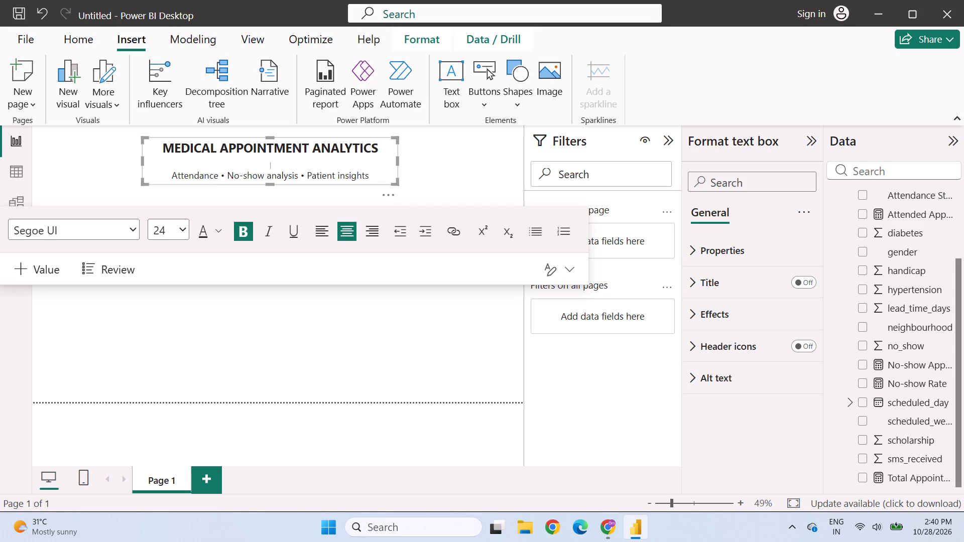
drag(274, 136, 274, 128)
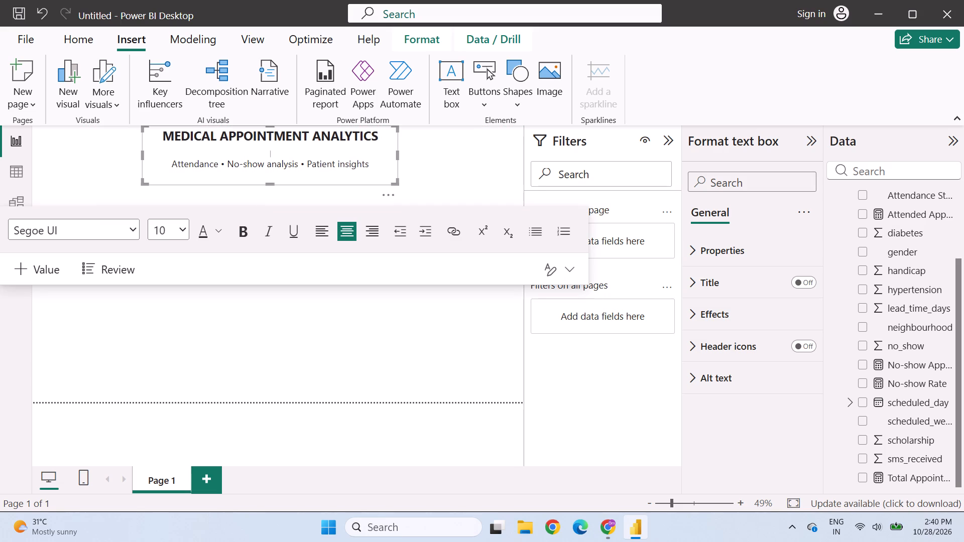
drag(269, 181, 267, 170)
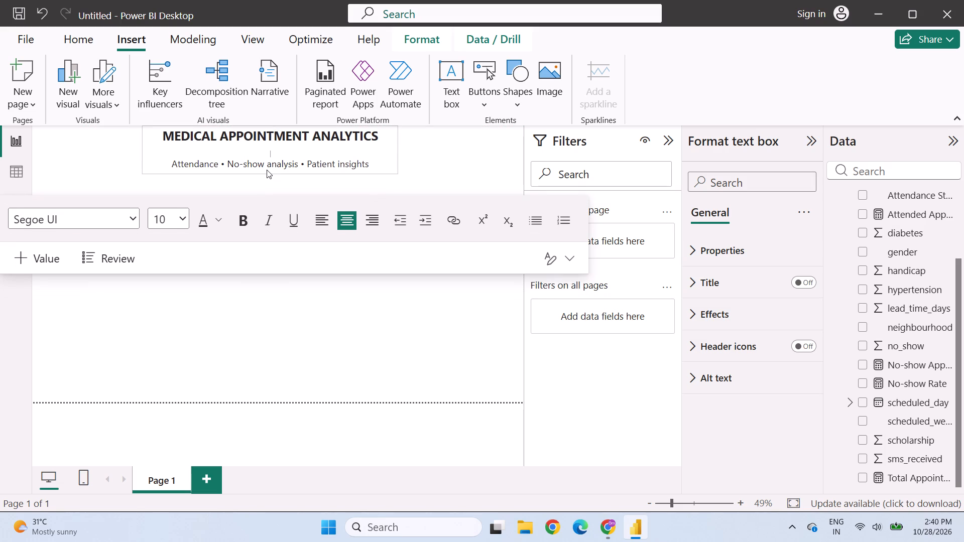
drag(267, 170, 267, 168)
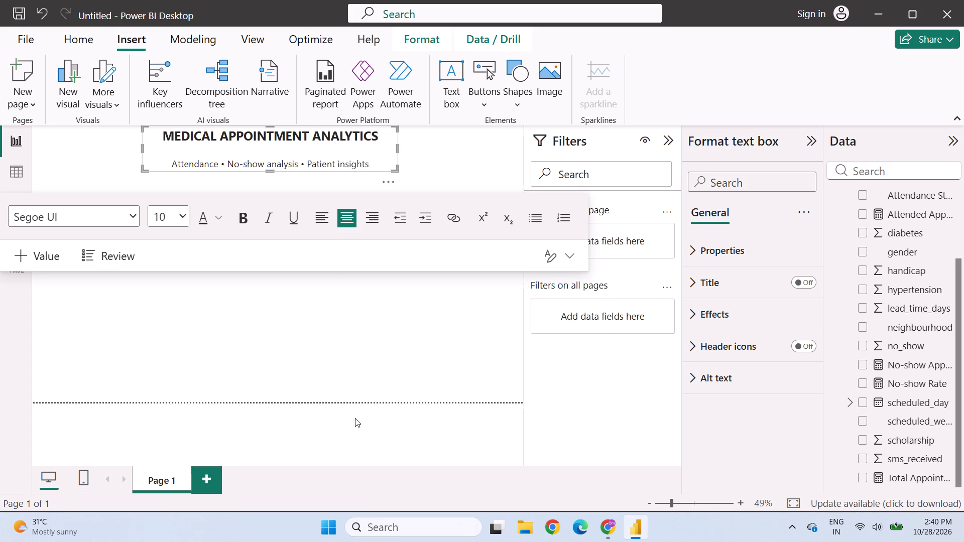
click(358, 435)
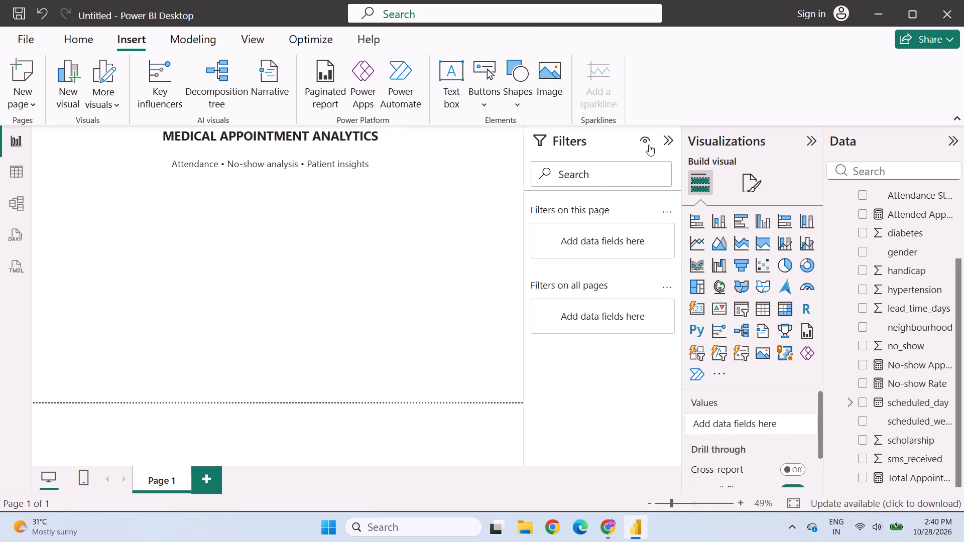
Collapse the Filters pane to give the report canvas more room.
click(666, 141)
scroll(453, 163, up, 3)
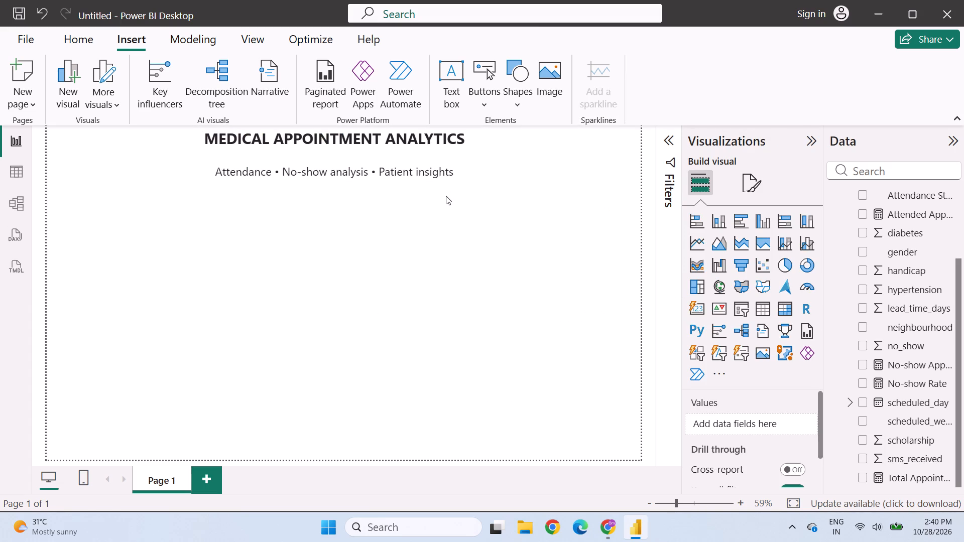
click(135, 37)
scroll(257, 244, up, 4)
scroll(257, 247, down, 8)
scroll(257, 247, up, 8)
Save the report as a Power BI file named Medical Appoitment Dashboard in the BAT end sem folder on the Desktop.
key(ctrl+s)
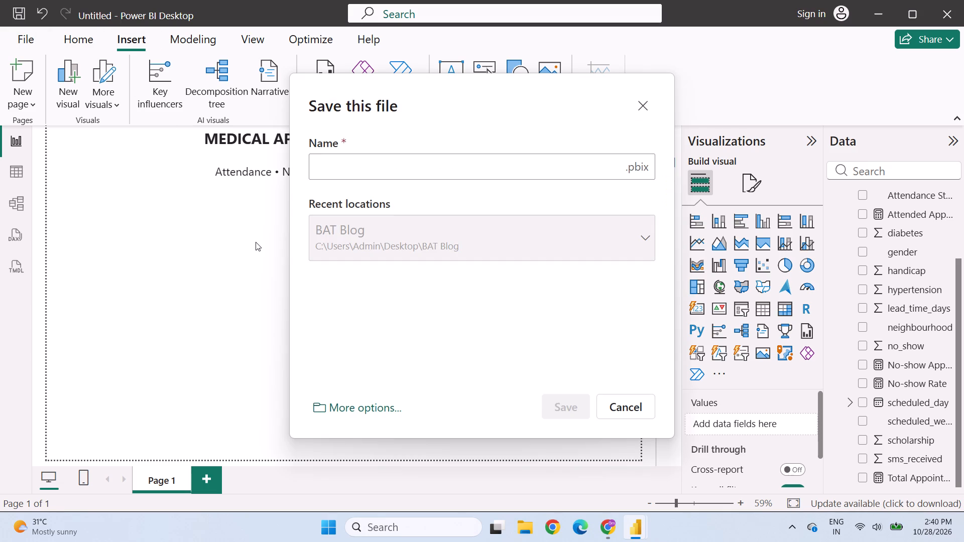
click(644, 236)
double_click(644, 236)
click(332, 401)
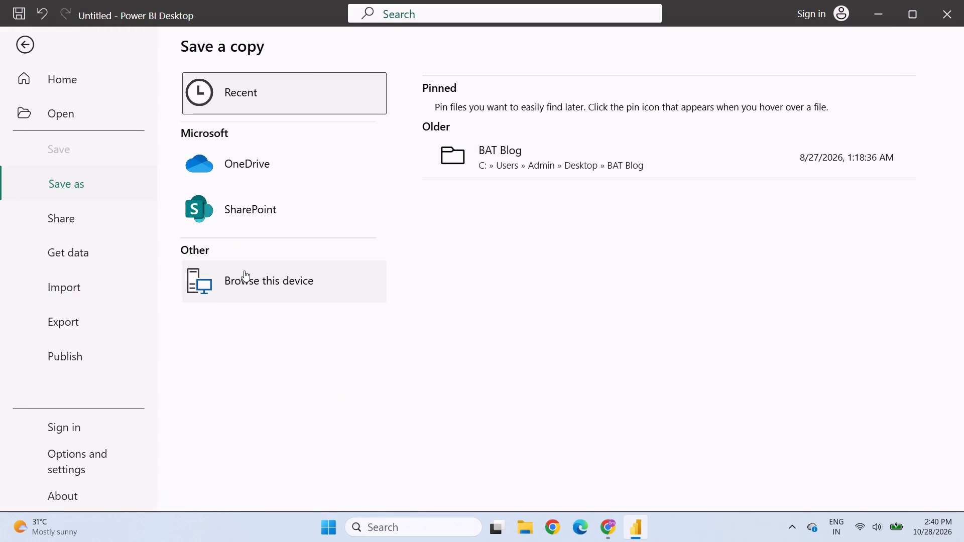
click(230, 290)
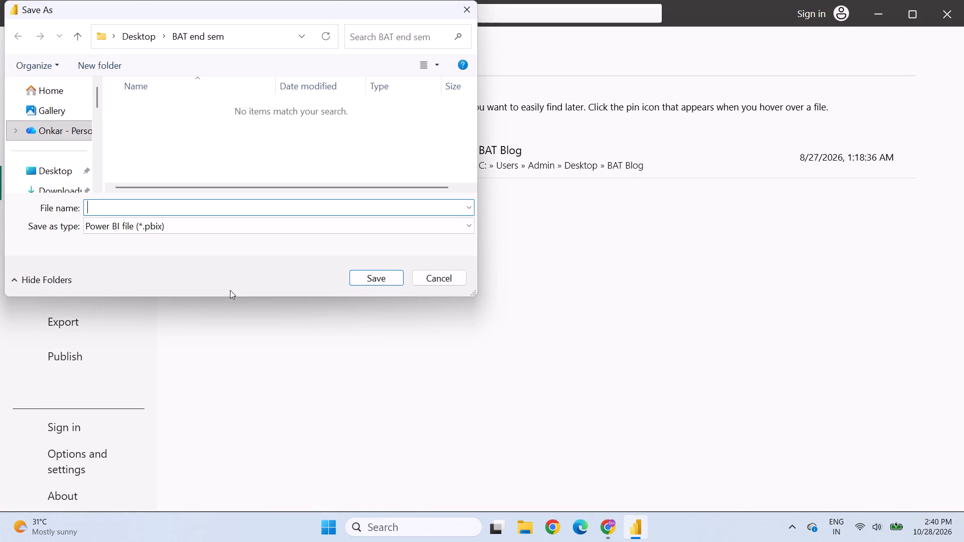
click(40, 167)
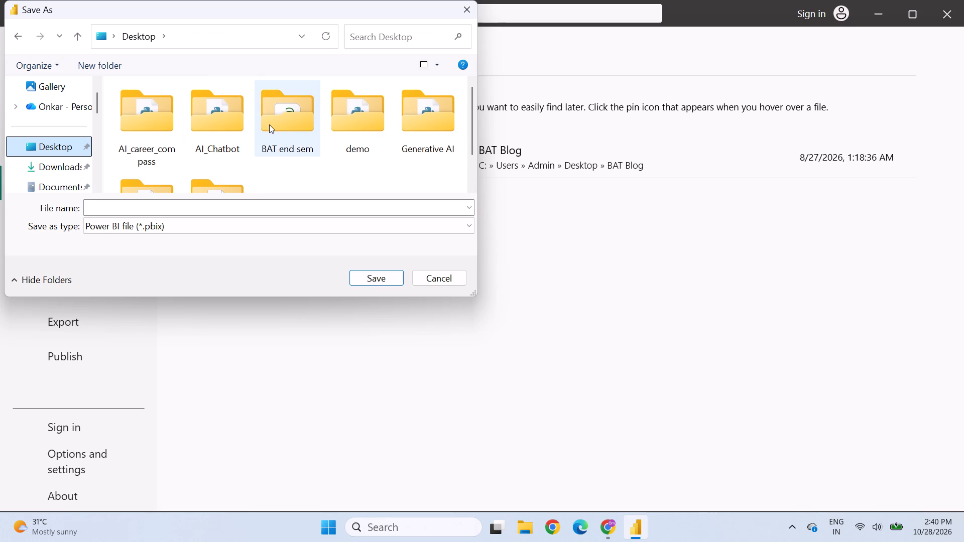
double_click(274, 124)
click(162, 206)
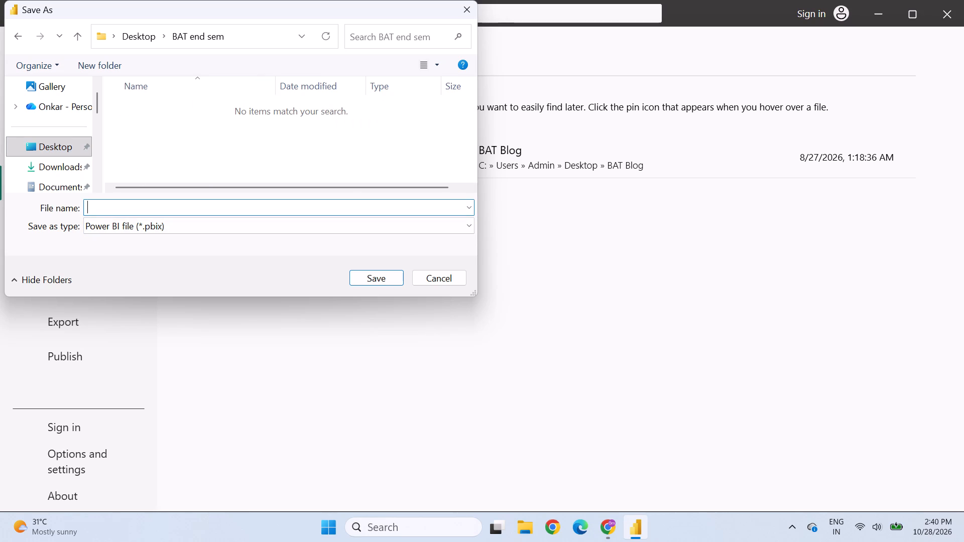
text(Medic)
text(an)
key(BackSpace)
text(l Appoitment)
key(space)
text(da)
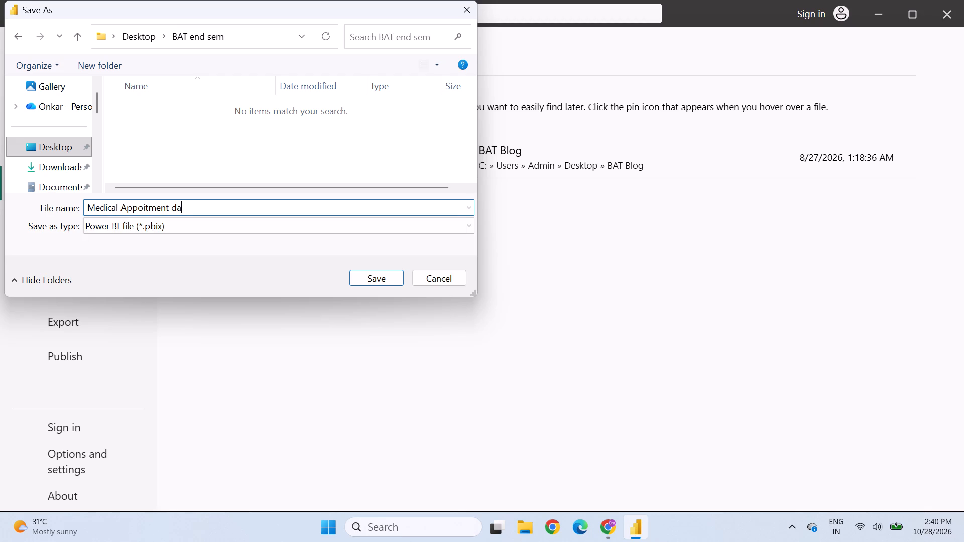
key(BackSpace)
key(BackSpace)
text(Dashboard)
click(375, 279)
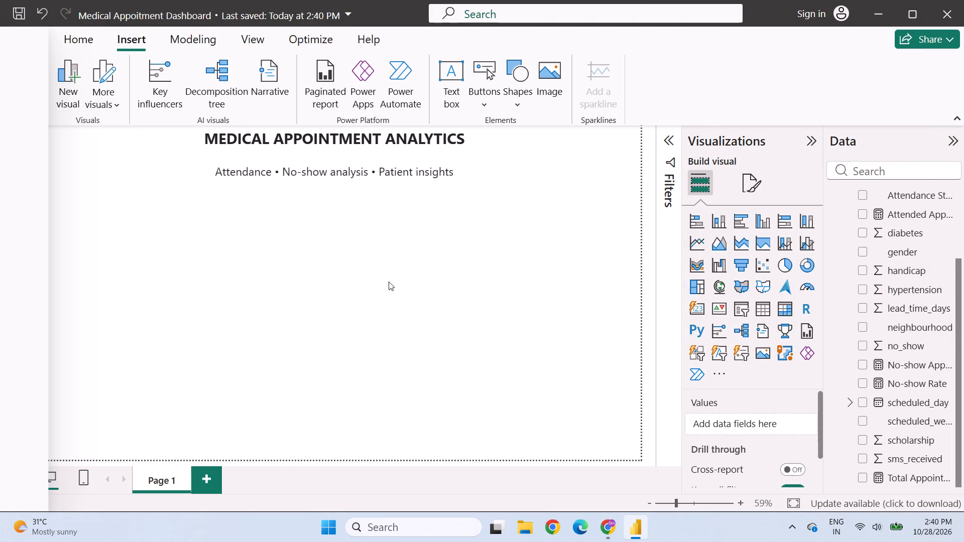
Reduce the blank space between the title and subtitle, and shorten the text box to fit closely below the subtitle.
click(340, 160)
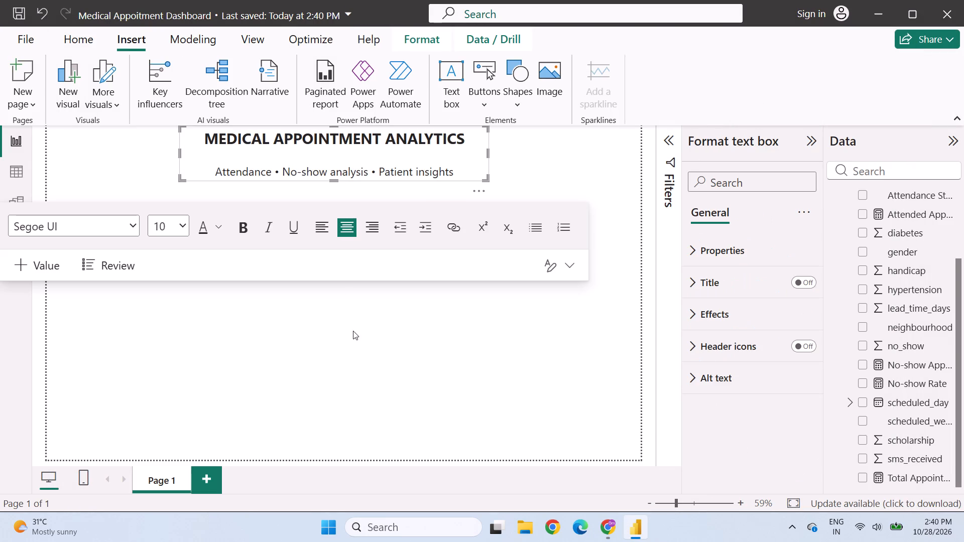
click(336, 179)
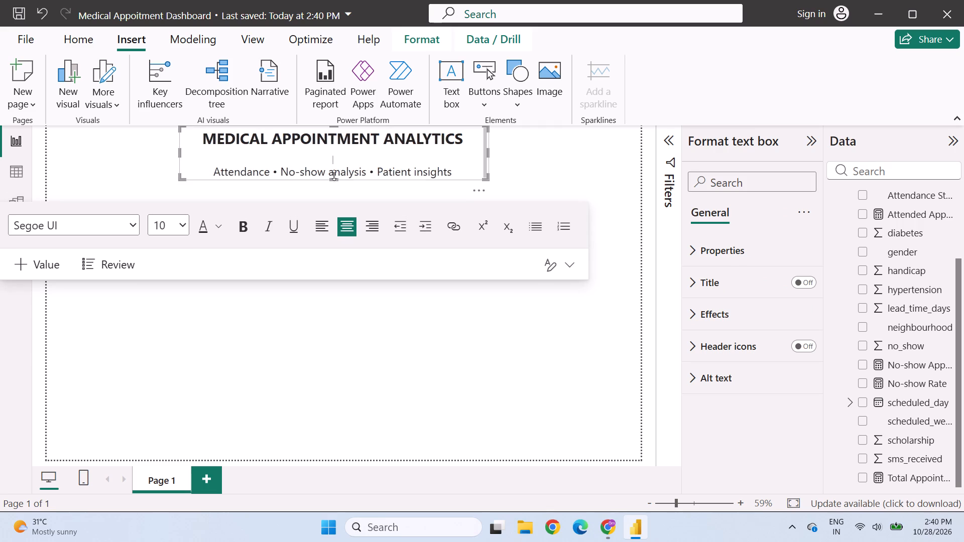
key(BackSpace)
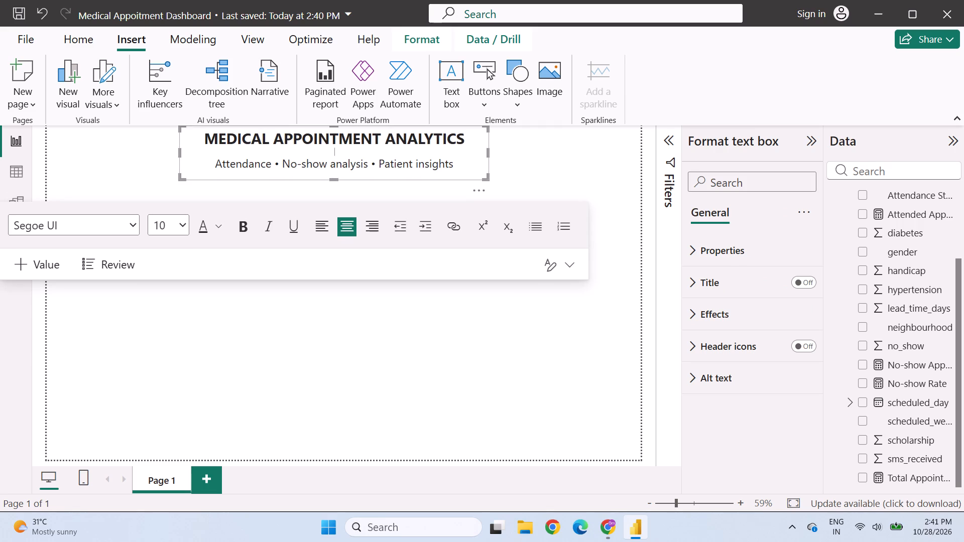
drag(335, 180, 334, 177)
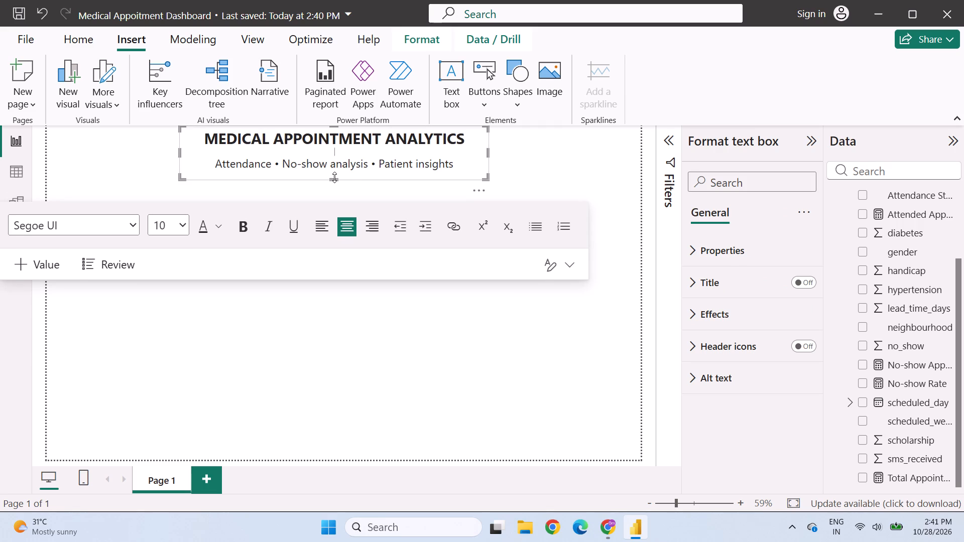
drag(334, 177, 334, 172)
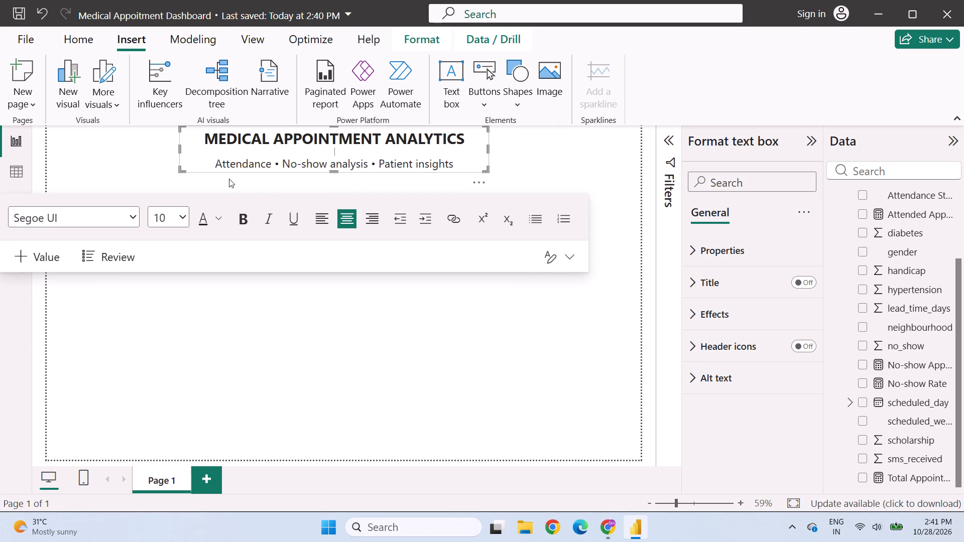
click(120, 144)
Adjust the header text box's right and left edges so the title and subtitle sit centred across the report page.
click(307, 150)
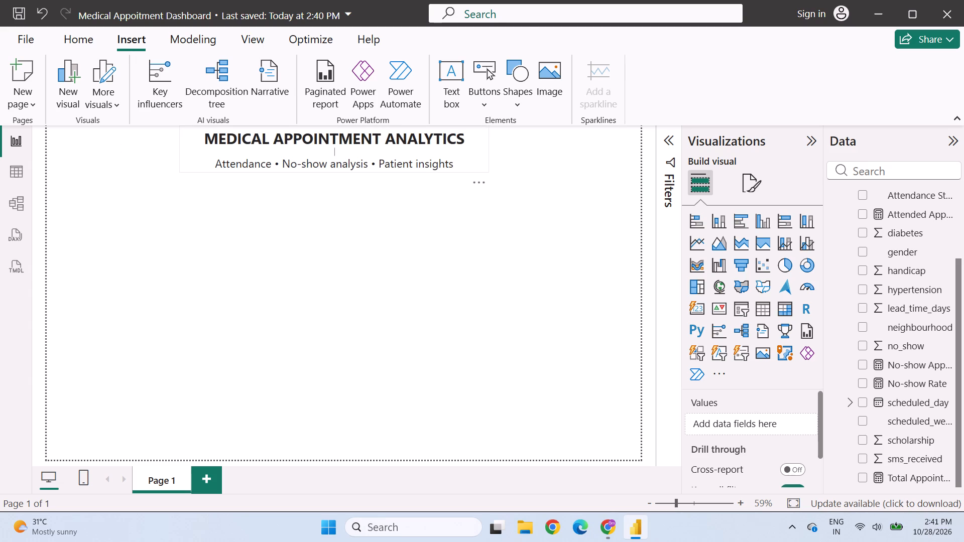
drag(487, 149, 498, 149)
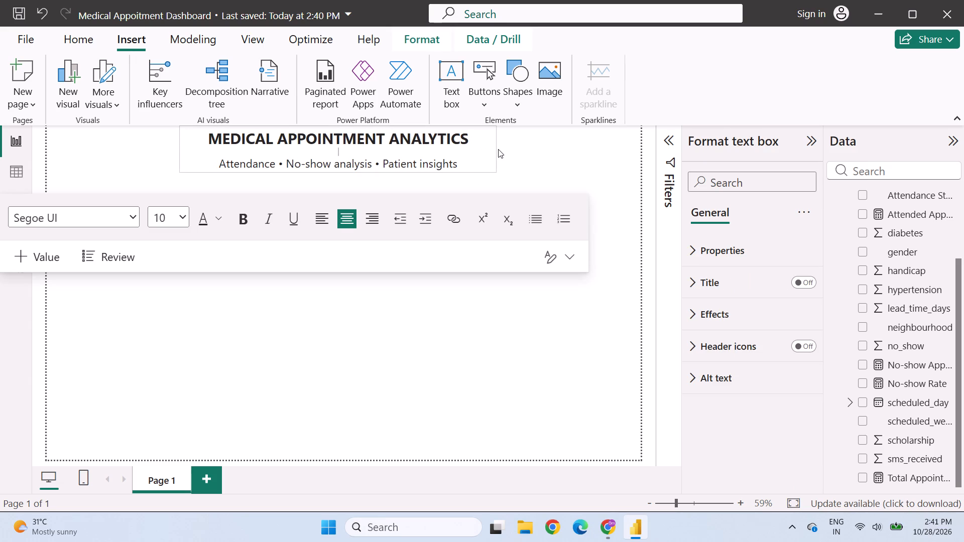
drag(498, 149, 497, 149)
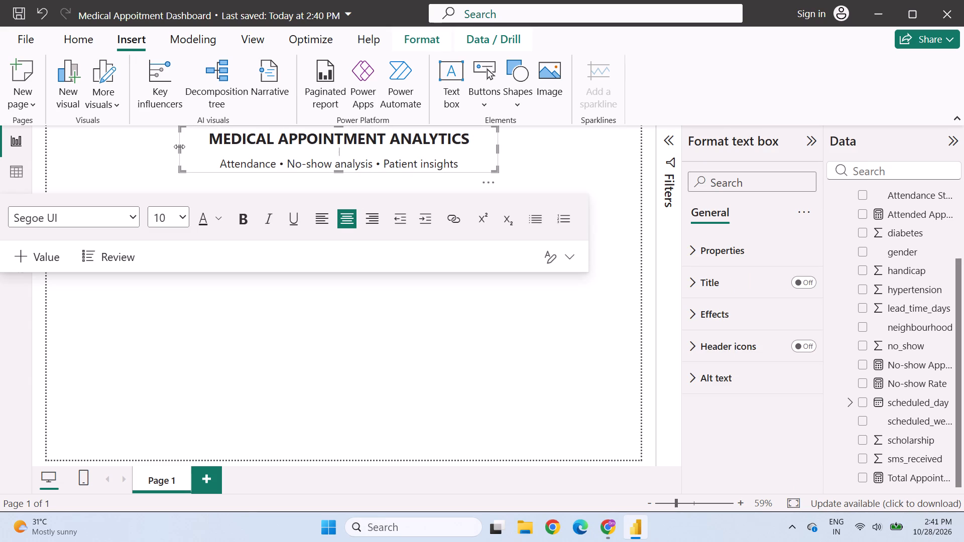
drag(179, 147, 196, 149)
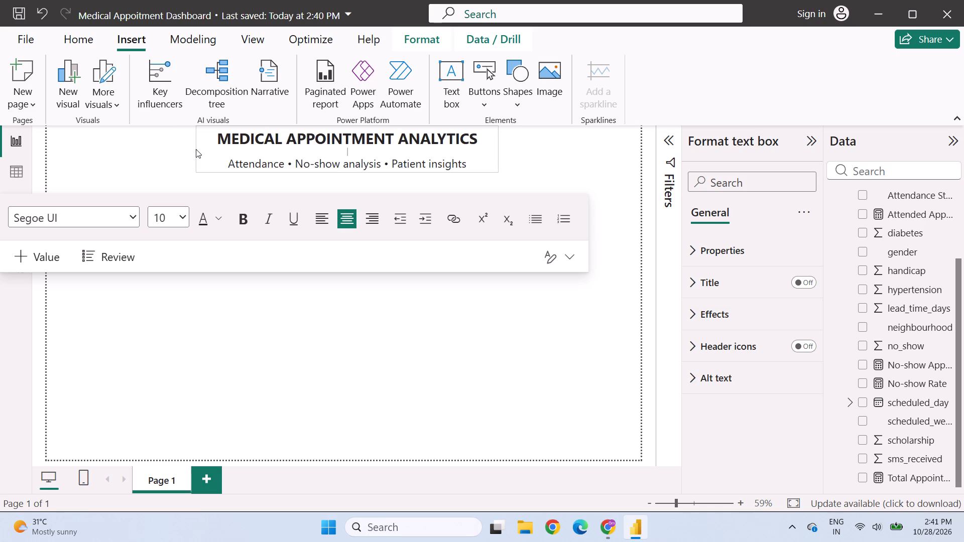
drag(196, 149, 194, 149)
click(302, 322)
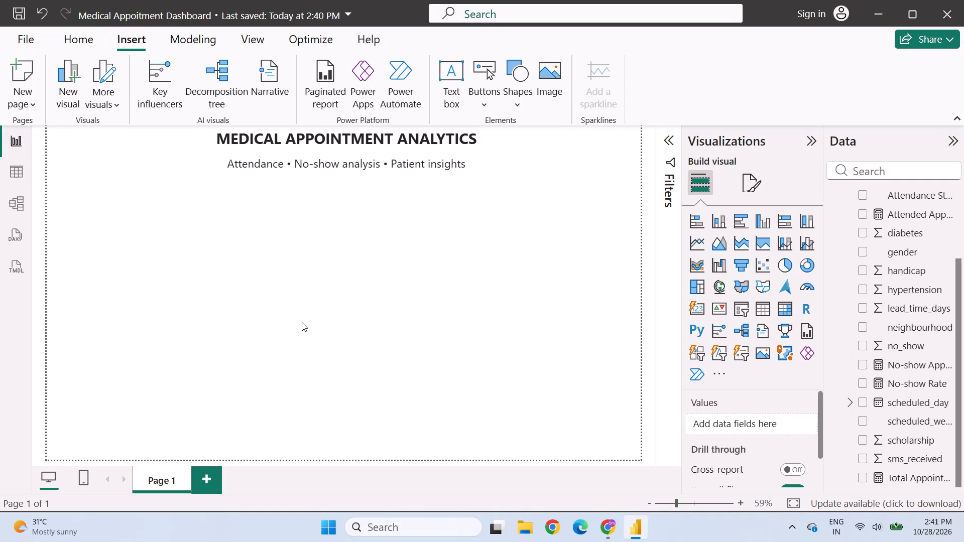
click(329, 155)
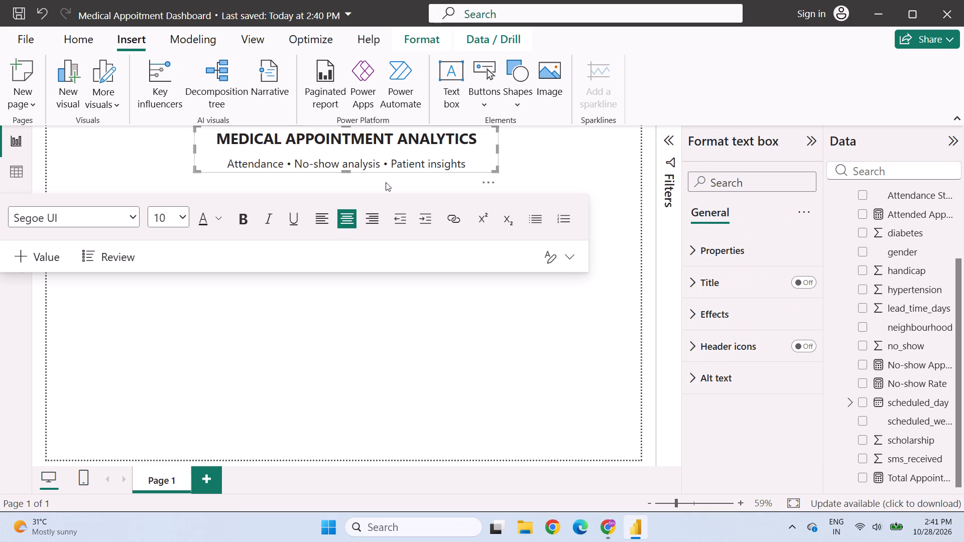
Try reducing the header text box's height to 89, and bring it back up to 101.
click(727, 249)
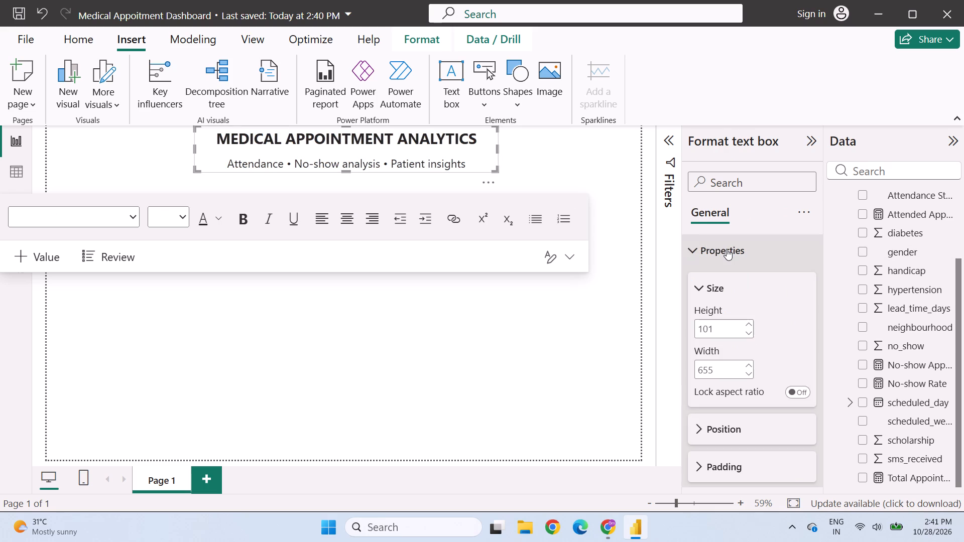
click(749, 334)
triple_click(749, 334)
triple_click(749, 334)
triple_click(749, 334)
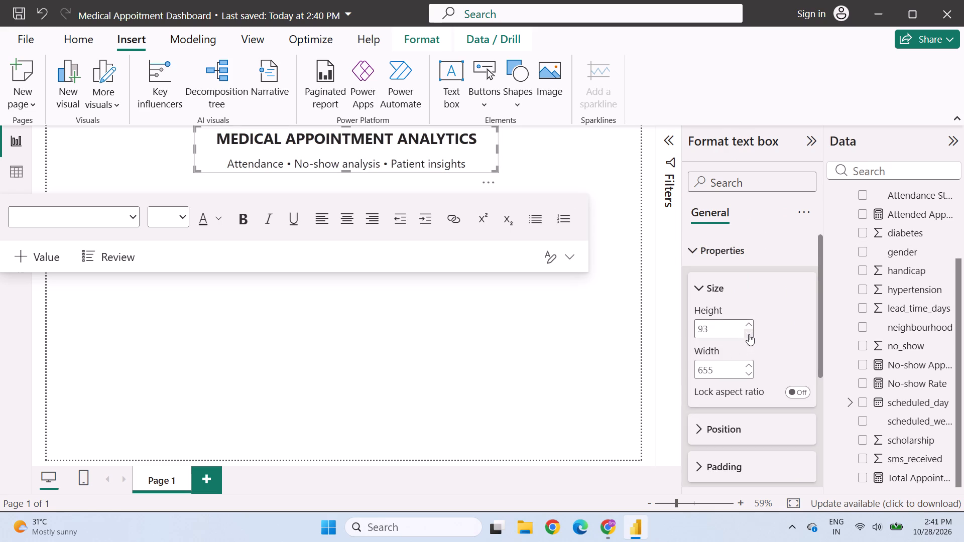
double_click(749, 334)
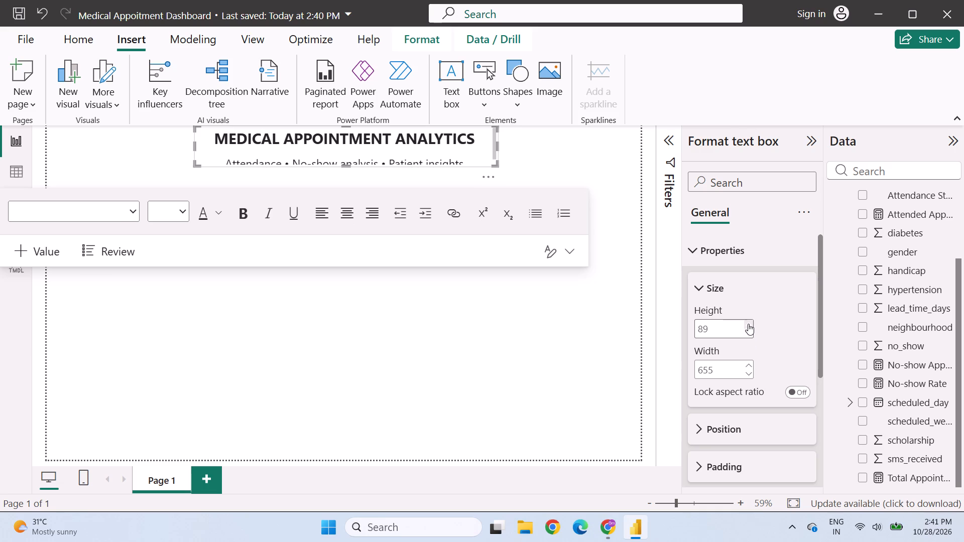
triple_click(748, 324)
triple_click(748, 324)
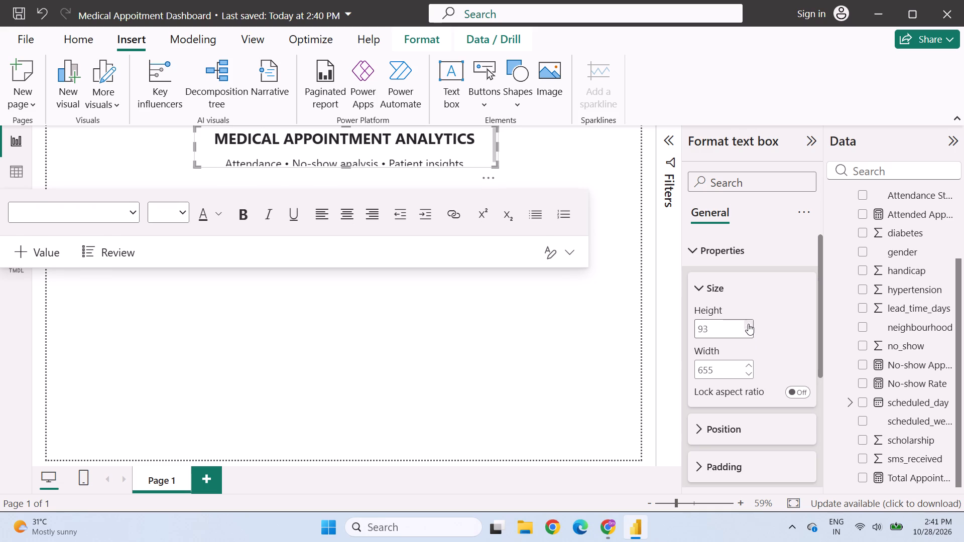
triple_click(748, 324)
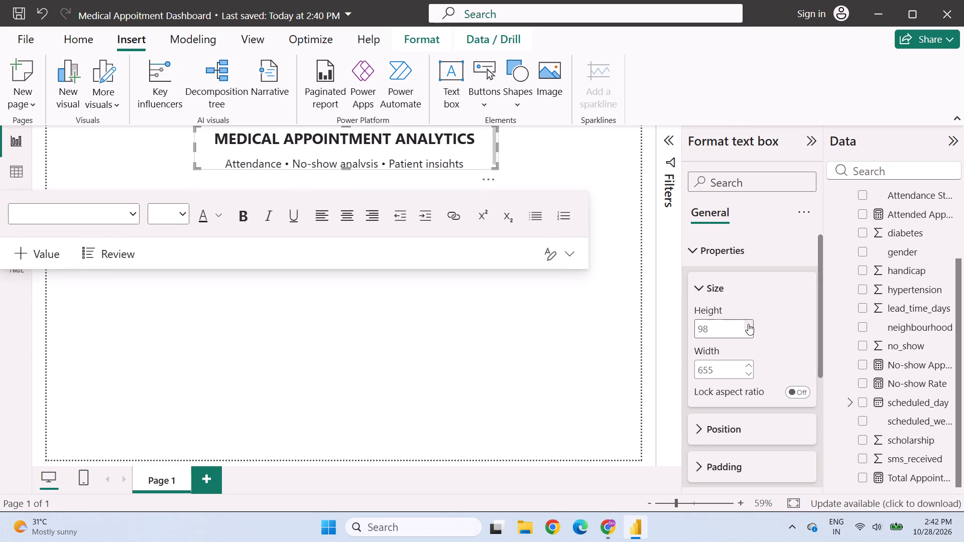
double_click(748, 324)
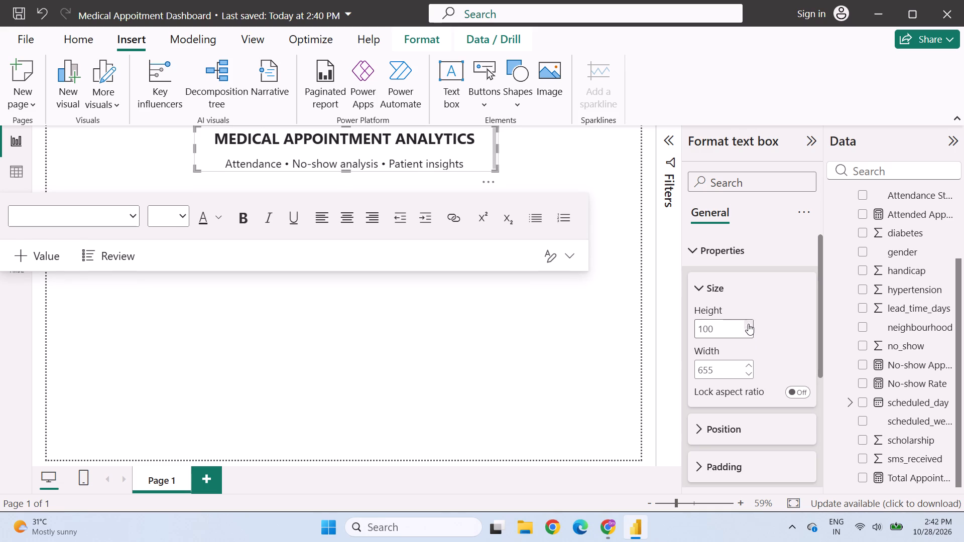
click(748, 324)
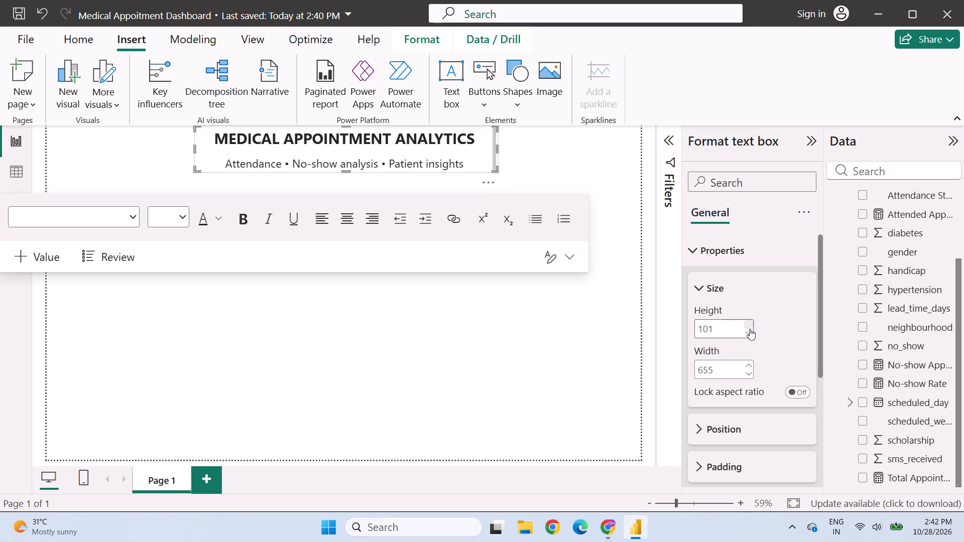
Set the header text box's width to 646.
click(748, 373)
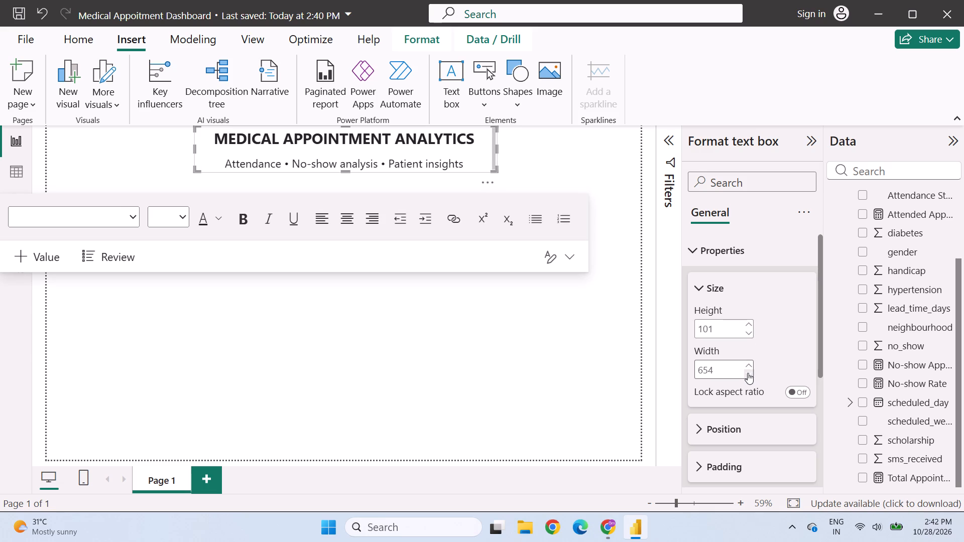
click(748, 373)
triple_click(748, 373)
click(748, 373)
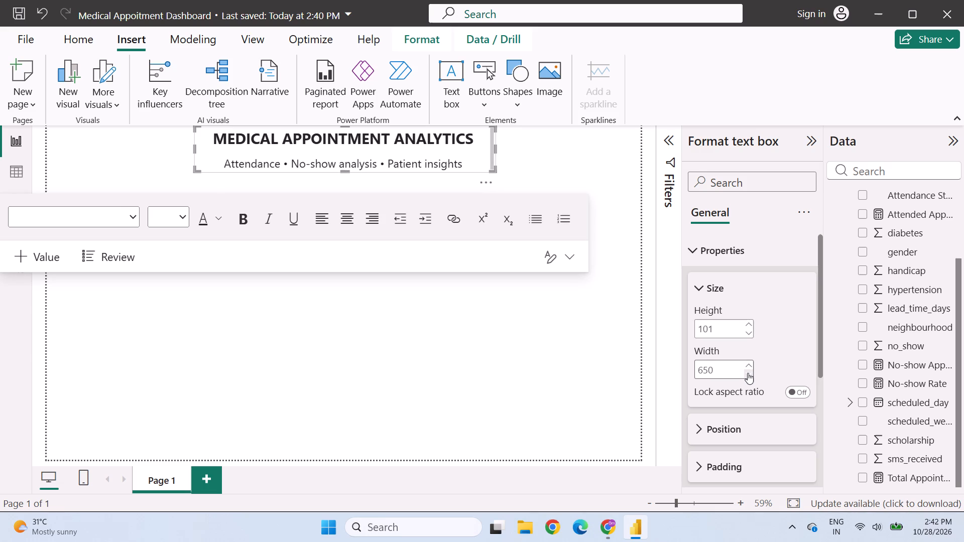
double_click(748, 373)
double_click(748, 373)
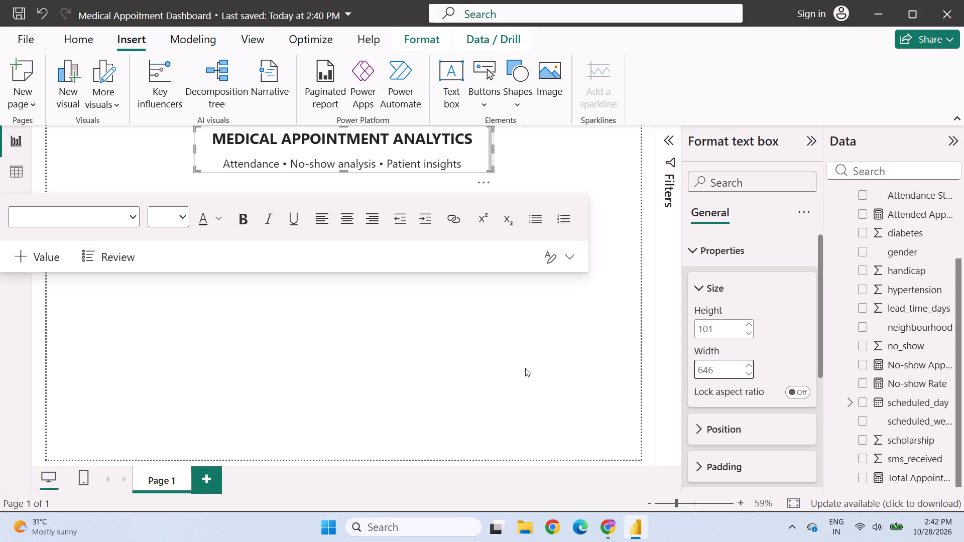
Set the header text box's position to 318 horizontal and 4 vertical.
click(731, 255)
click(731, 255)
click(720, 239)
click(720, 248)
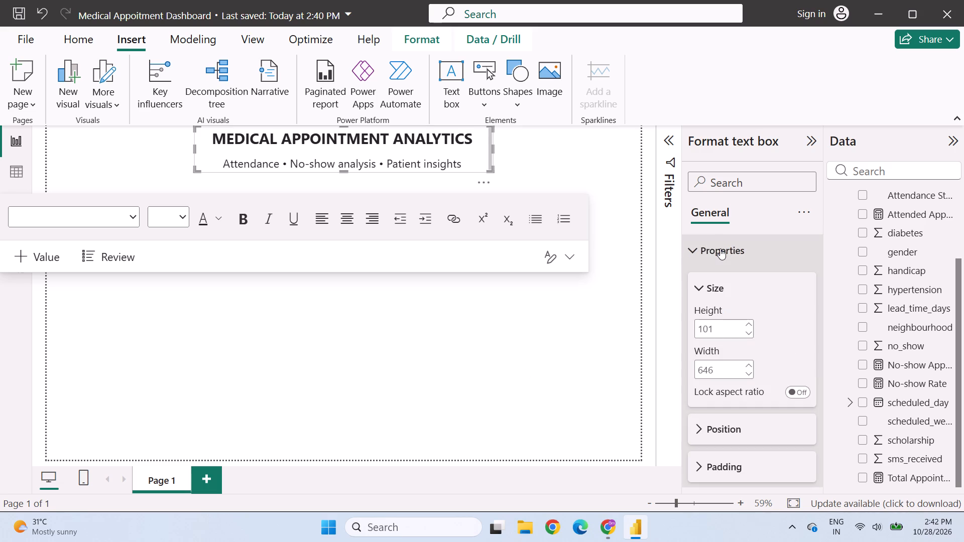
click(726, 431)
scroll(726, 429, down, 2)
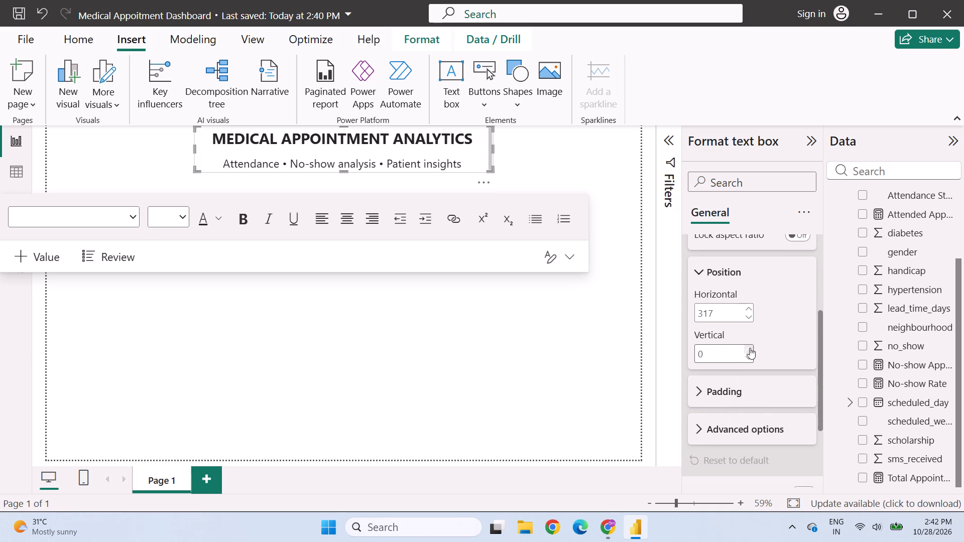
triple_click(750, 348)
click(750, 348)
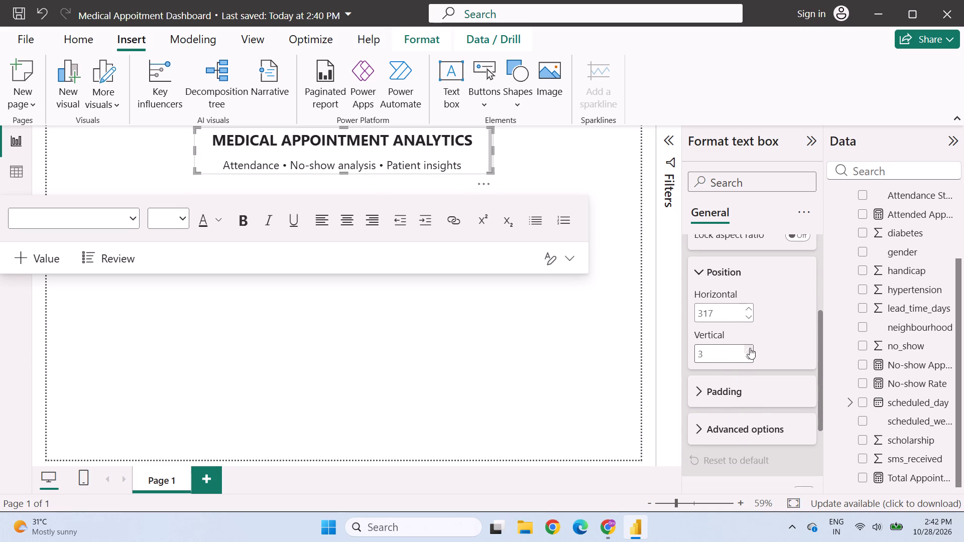
click(750, 348)
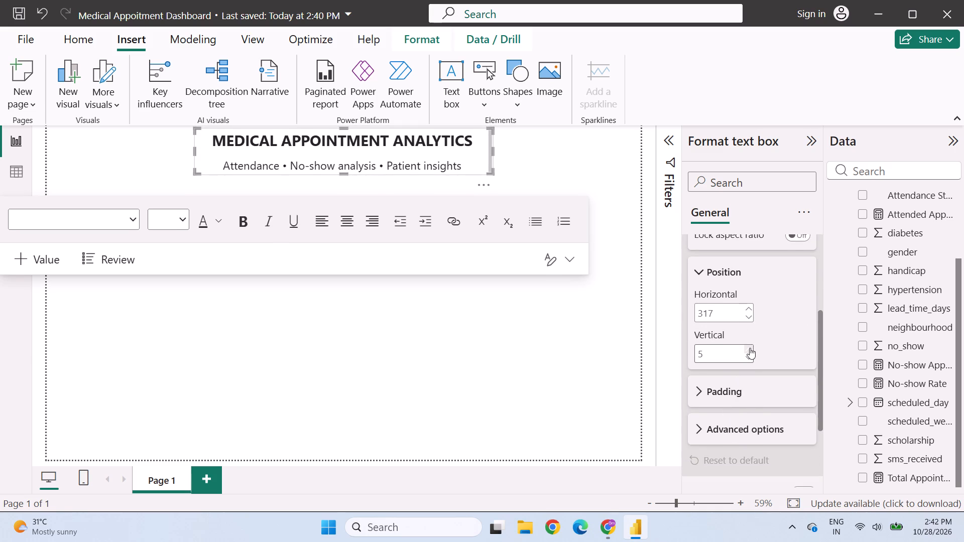
click(751, 359)
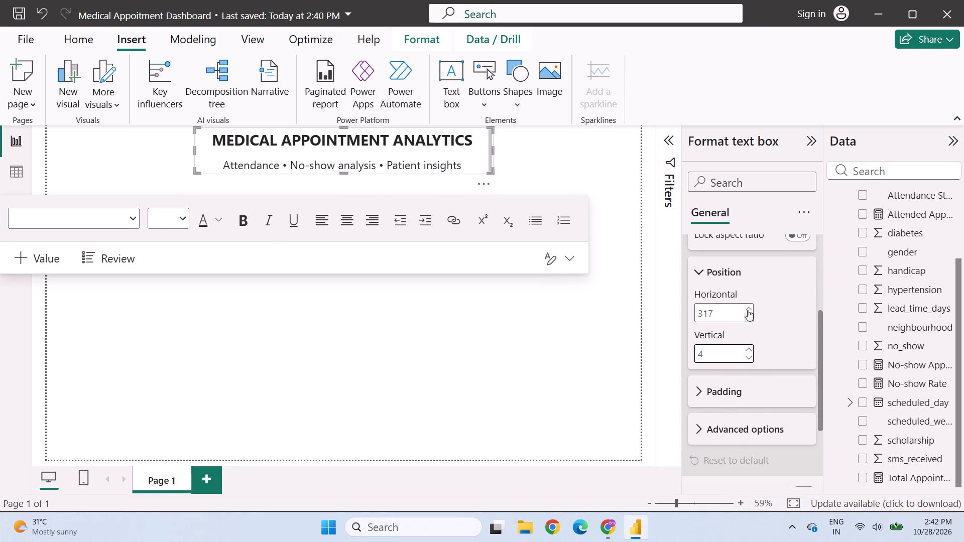
click(748, 310)
click(581, 337)
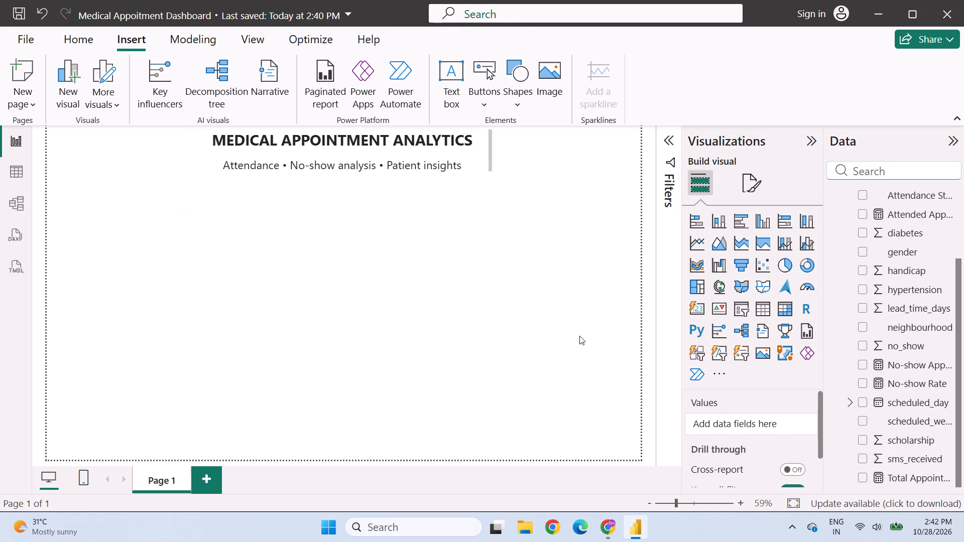
Examine the header text box's padding and advanced property options.
click(464, 151)
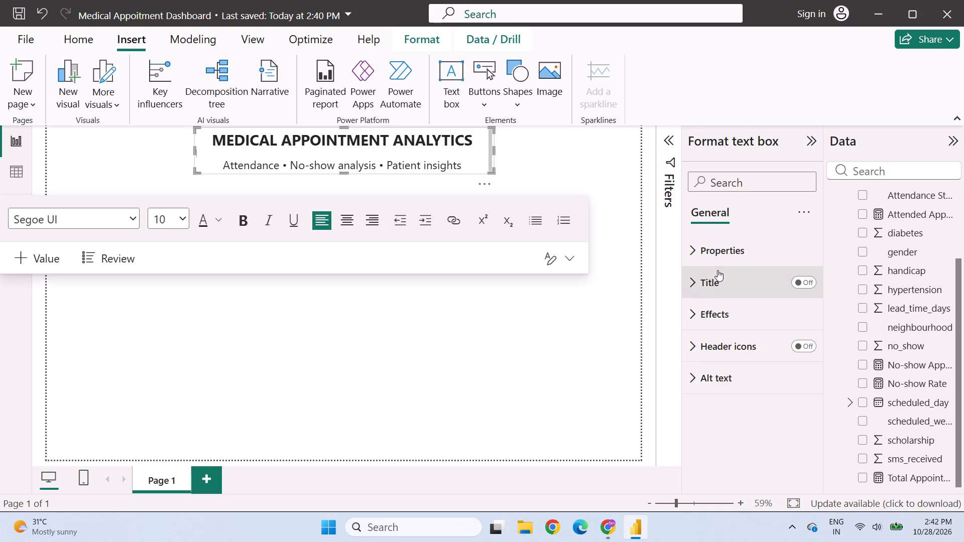
click(720, 251)
scroll(747, 338, down, 1)
click(737, 384)
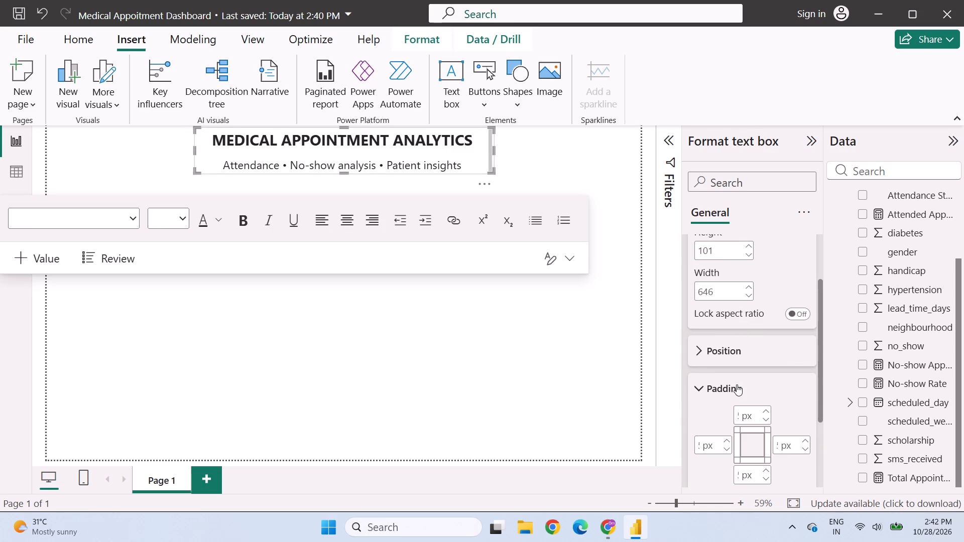
scroll(735, 377, down, 2)
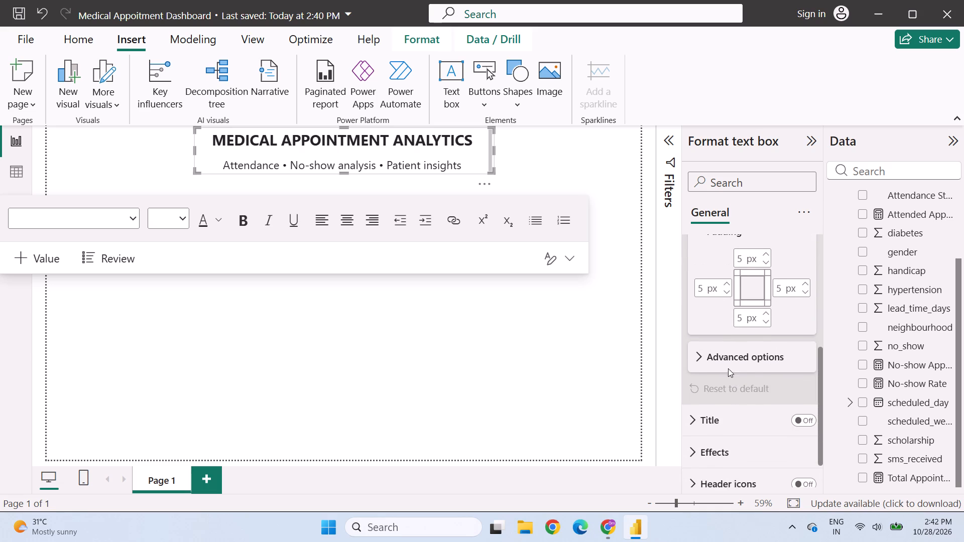
click(725, 360)
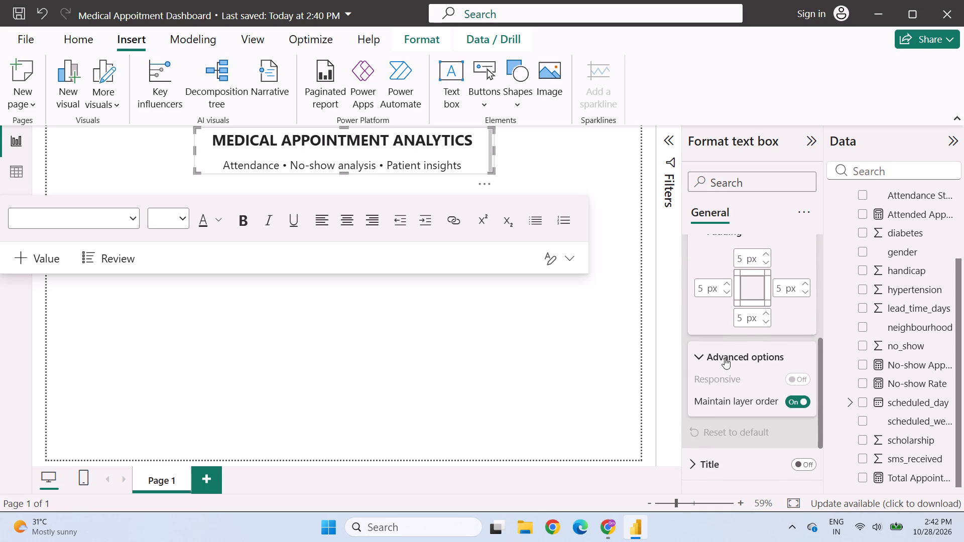
click(725, 358)
scroll(728, 322, up, 2)
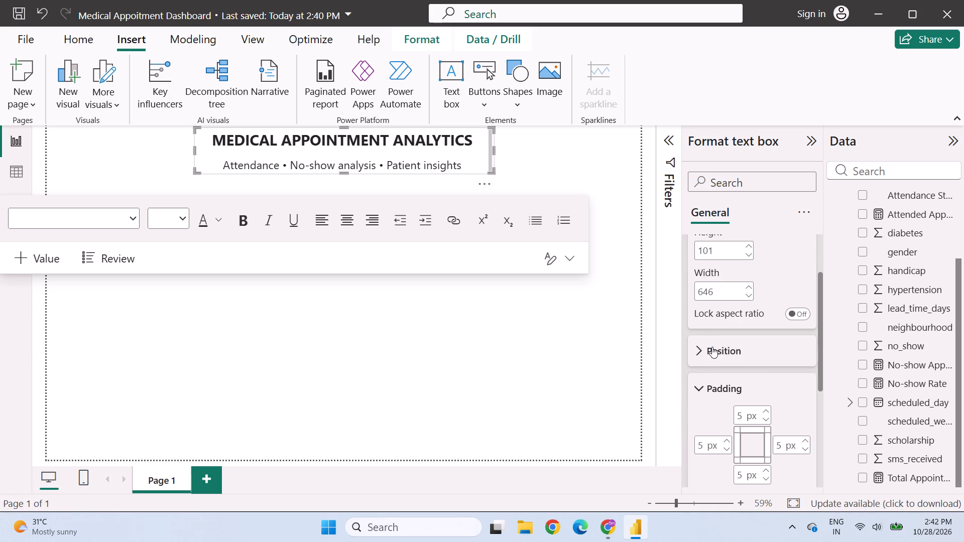
click(701, 393)
scroll(720, 345, up, 3)
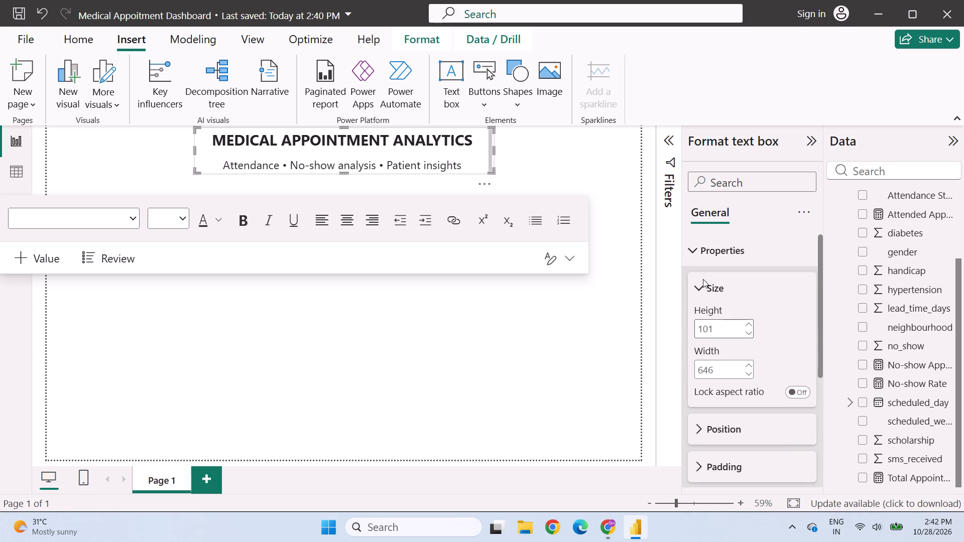
click(701, 284)
click(700, 259)
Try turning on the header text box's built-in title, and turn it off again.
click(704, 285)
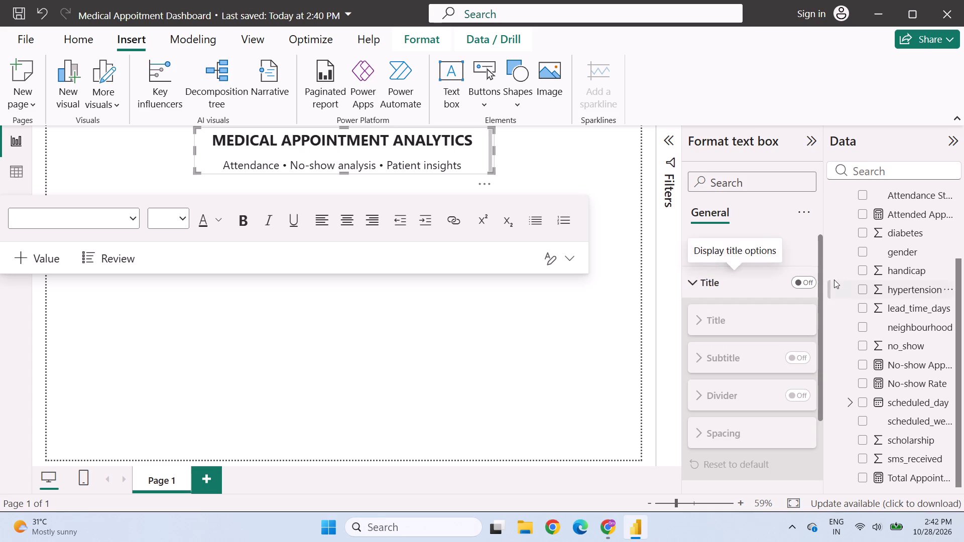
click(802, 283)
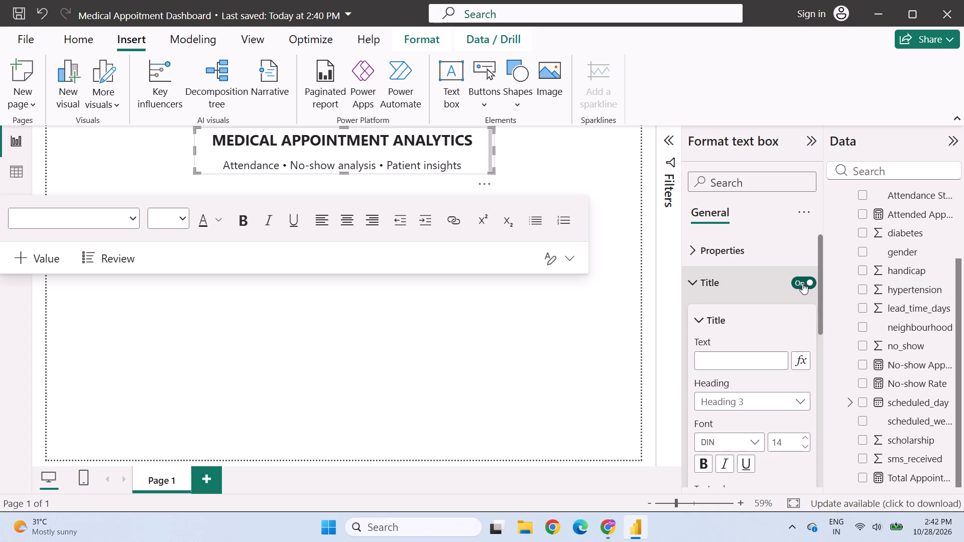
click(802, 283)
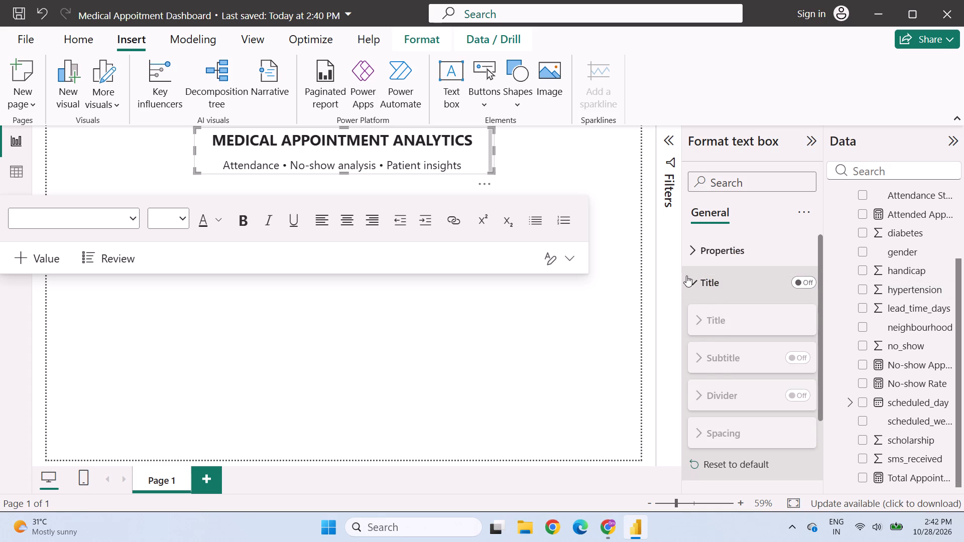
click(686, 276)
Turn on a visual border around the header text box.
click(706, 308)
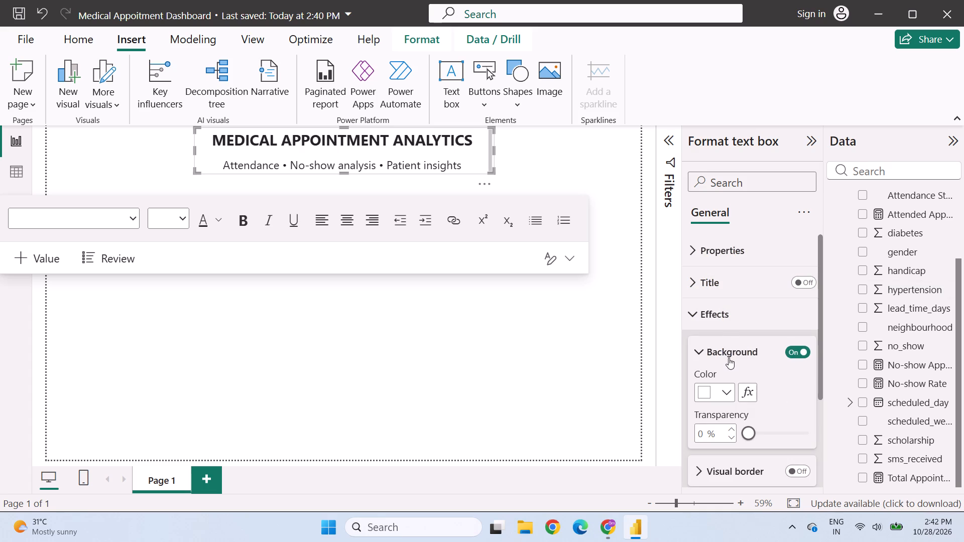
scroll(729, 358, down, 1)
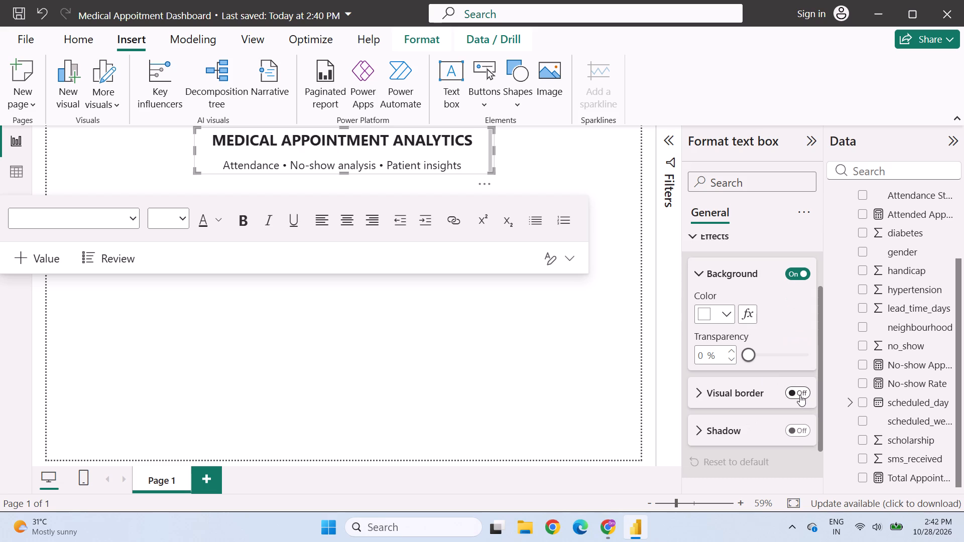
click(800, 395)
click(552, 342)
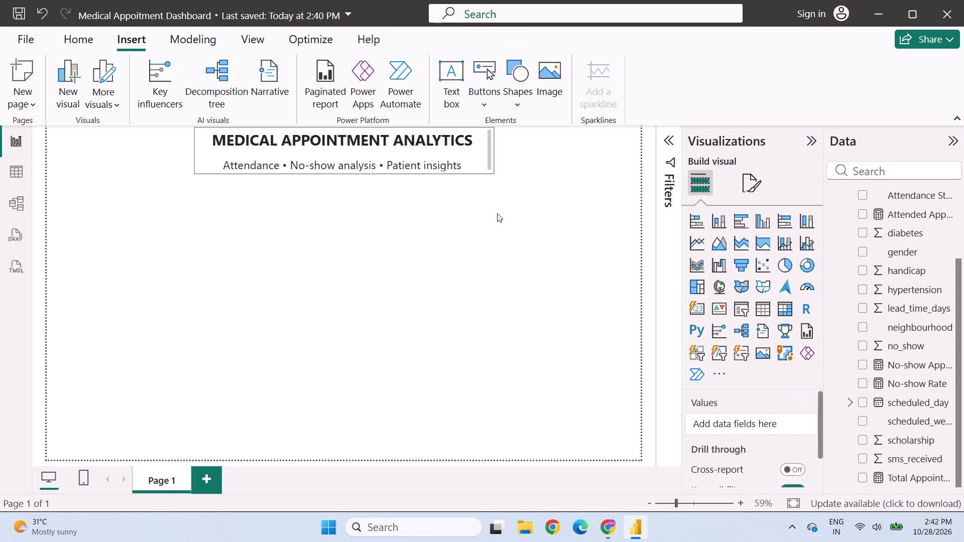
Extend the header text box's bottom edge slightly so the title and subtitle fit inside without a scroll bar.
click(476, 163)
click(488, 156)
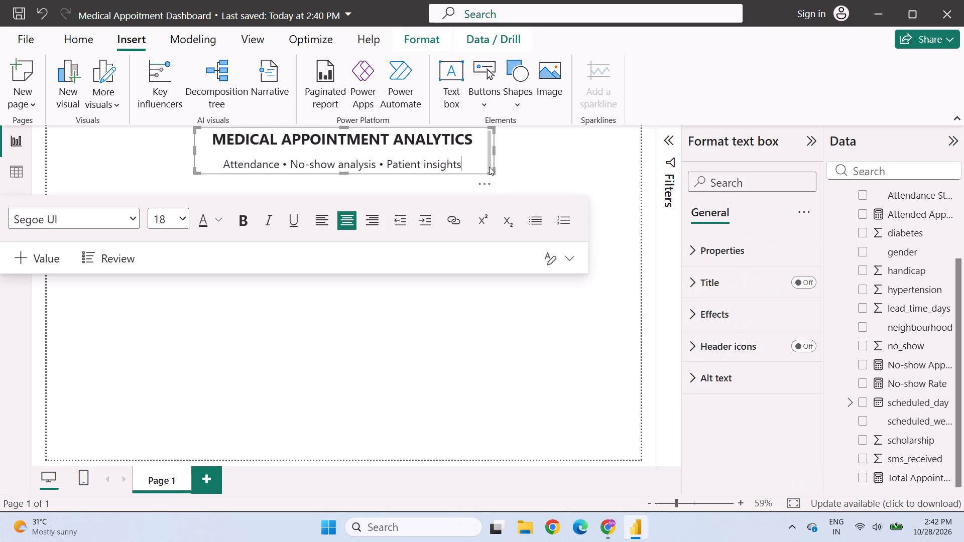
click(343, 172)
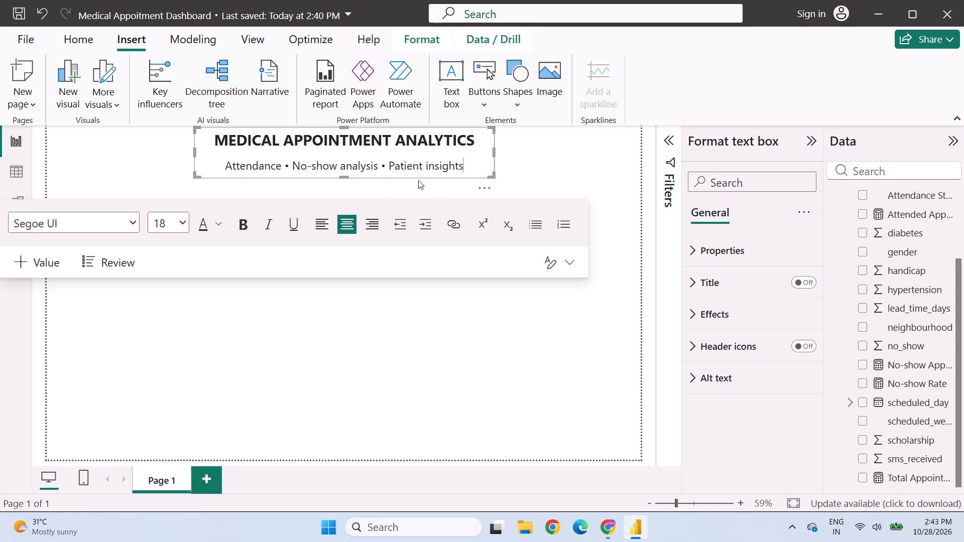
click(340, 177)
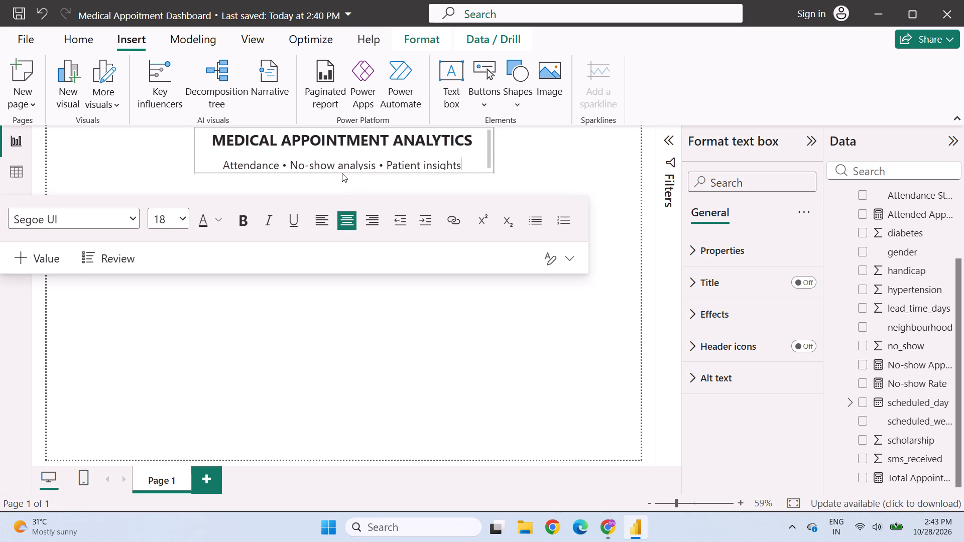
click(562, 164)
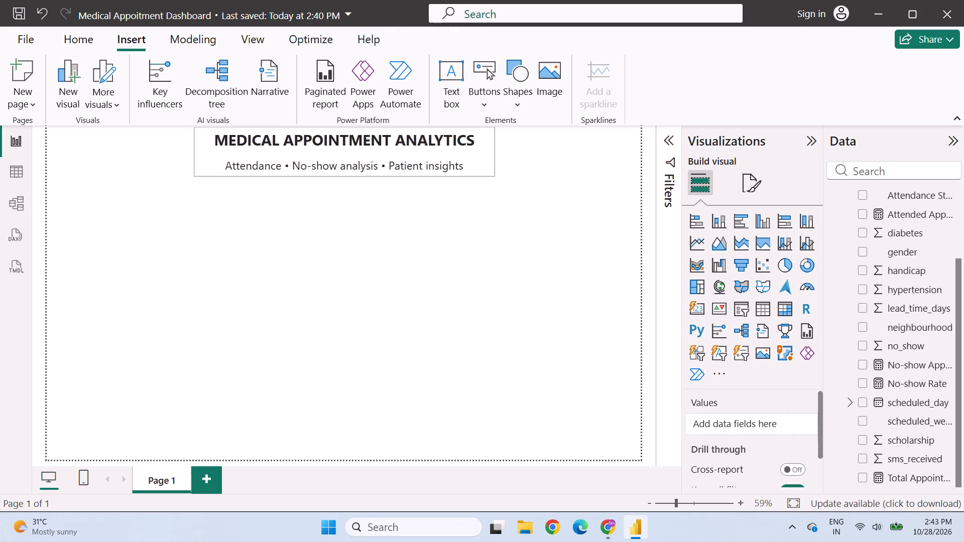
Examine the header text box's title, effects, header icons and alt text formatting options.
click(472, 154)
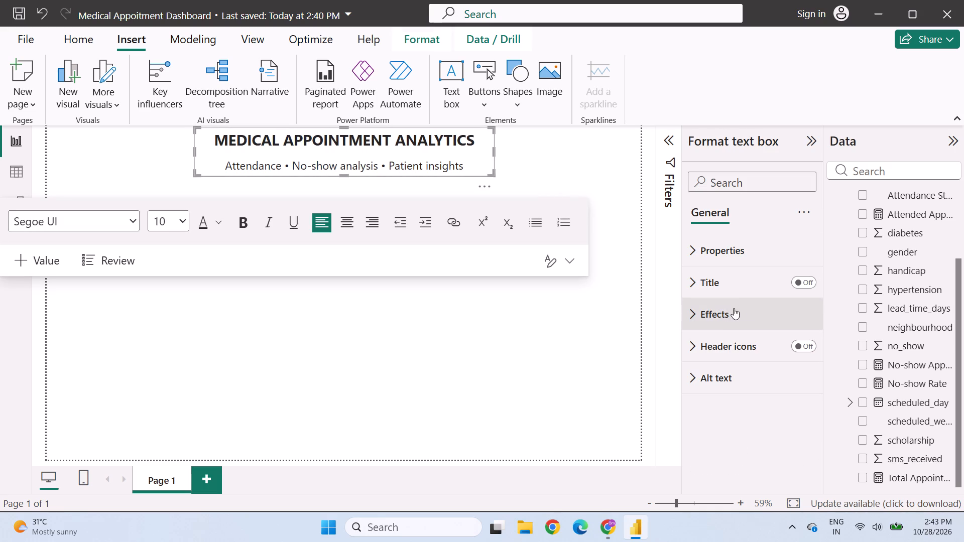
click(717, 279)
scroll(725, 299, down, 2)
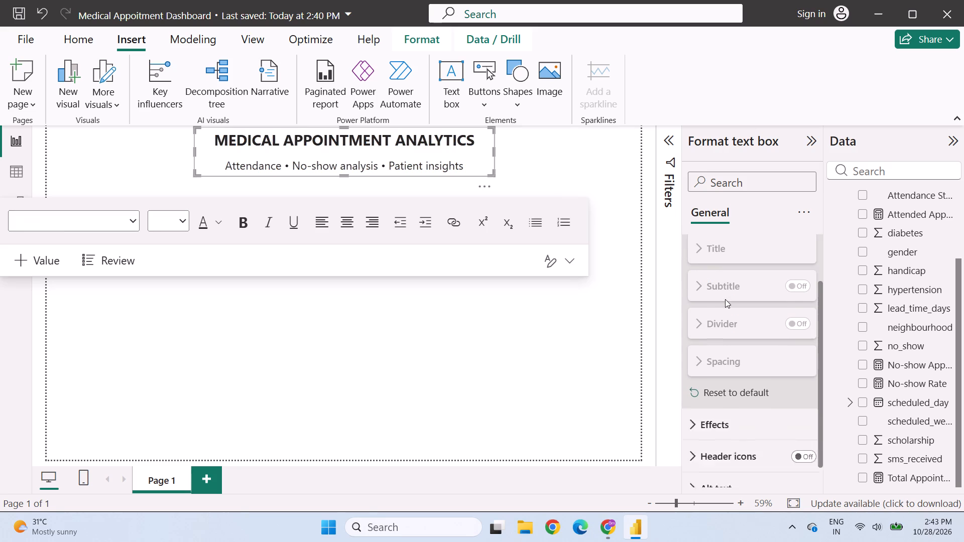
scroll(725, 299, down, 3)
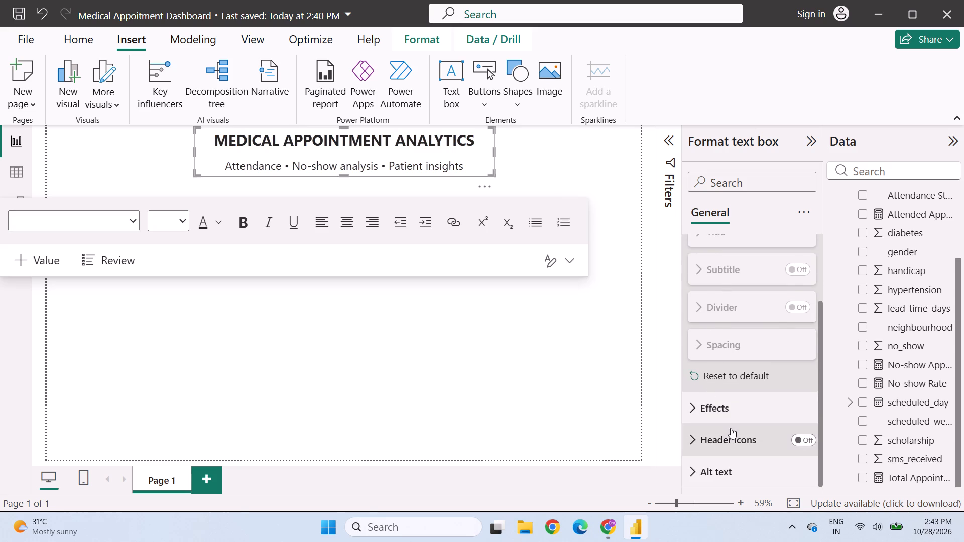
click(803, 439)
click(802, 439)
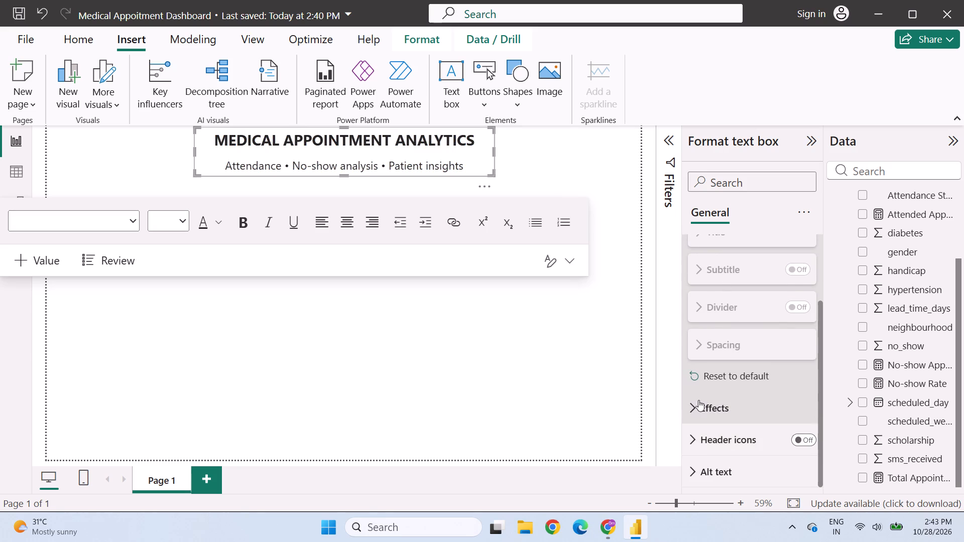
click(698, 400)
scroll(698, 400, down, 2)
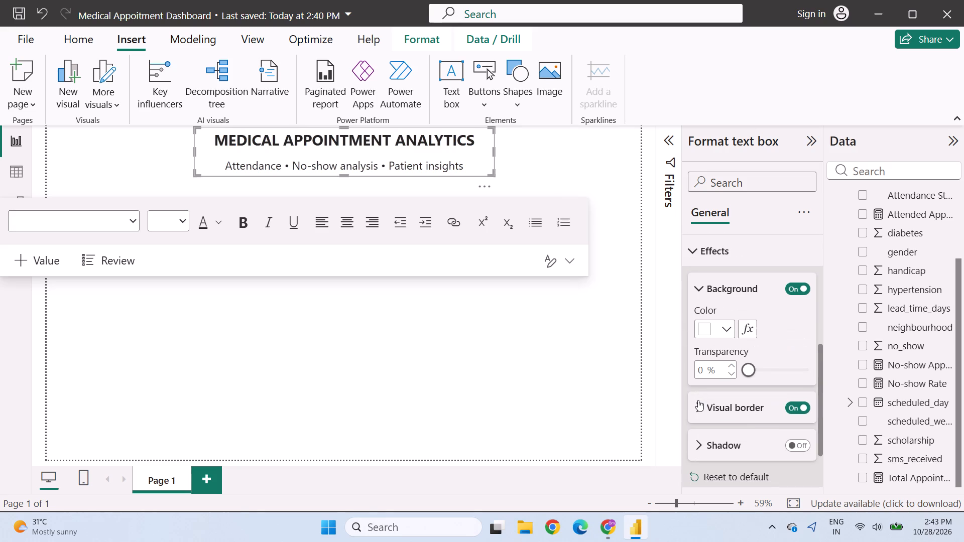
scroll(702, 402, down, 4)
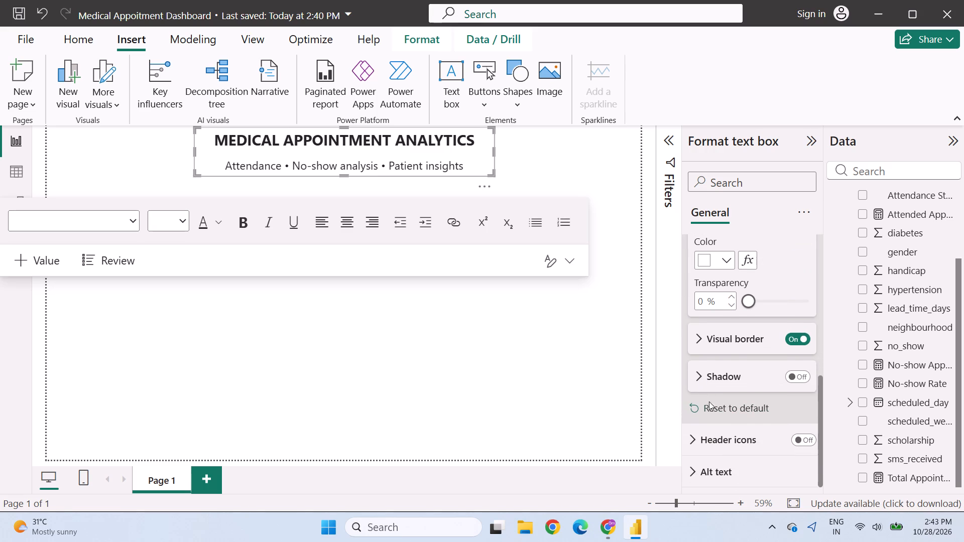
click(698, 462)
scroll(697, 450, down, 3)
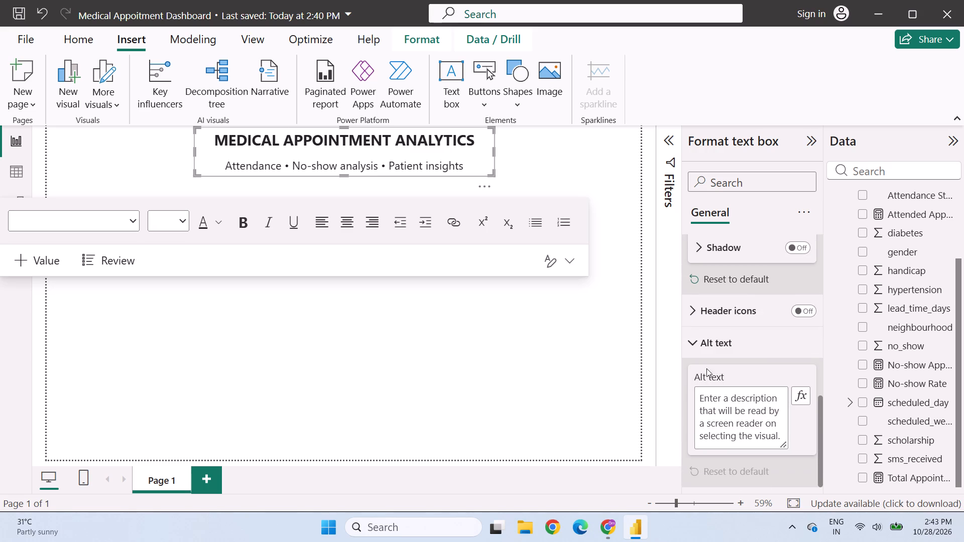
click(694, 341)
scroll(701, 343, down, 3)
scroll(720, 409, up, 3)
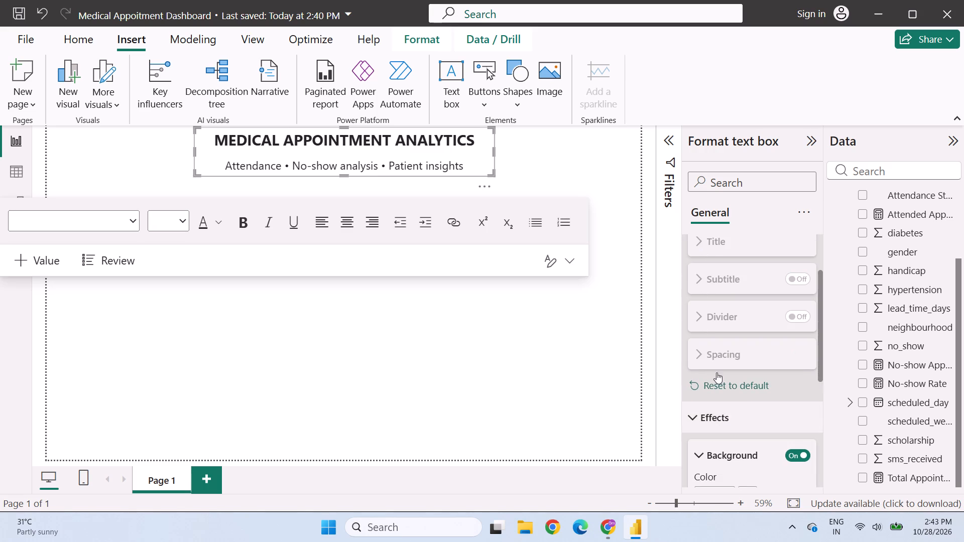
scroll(724, 369, up, 6)
click(698, 282)
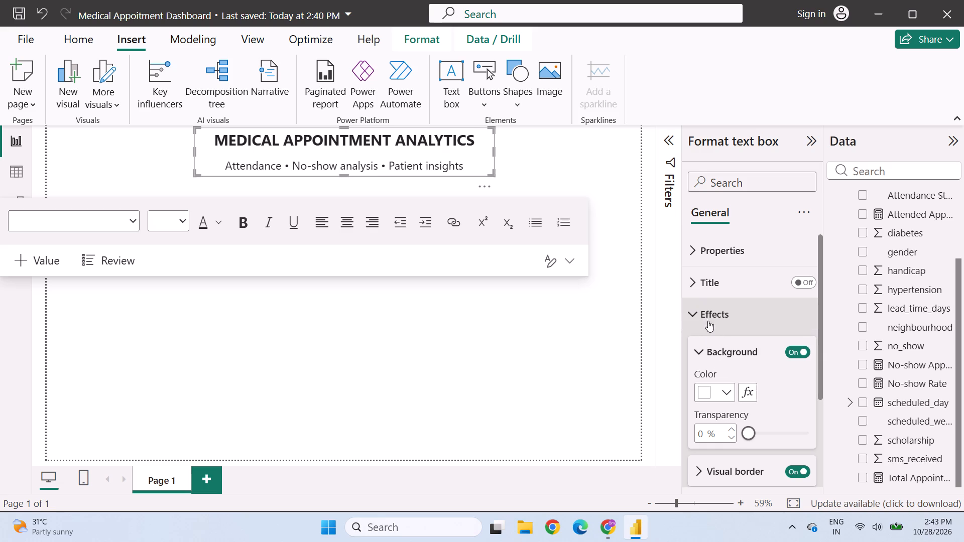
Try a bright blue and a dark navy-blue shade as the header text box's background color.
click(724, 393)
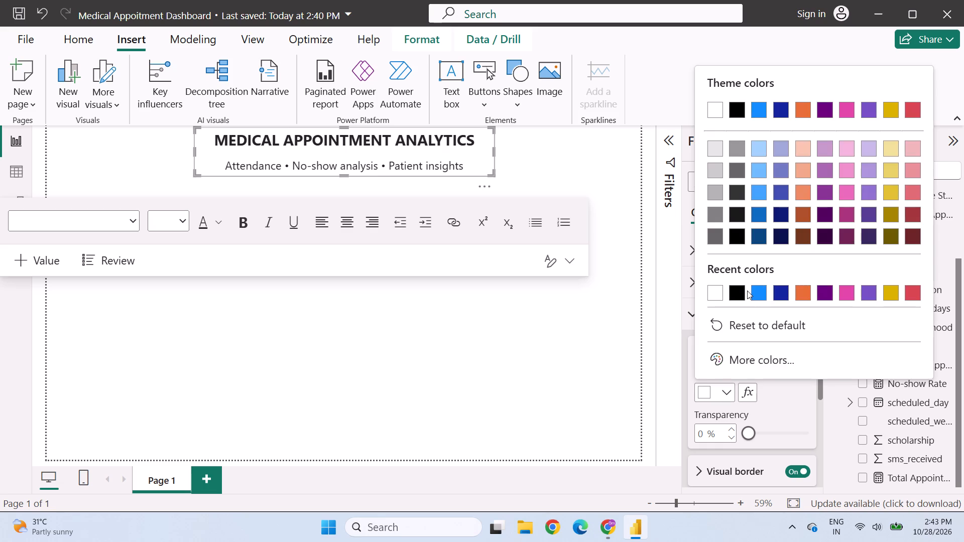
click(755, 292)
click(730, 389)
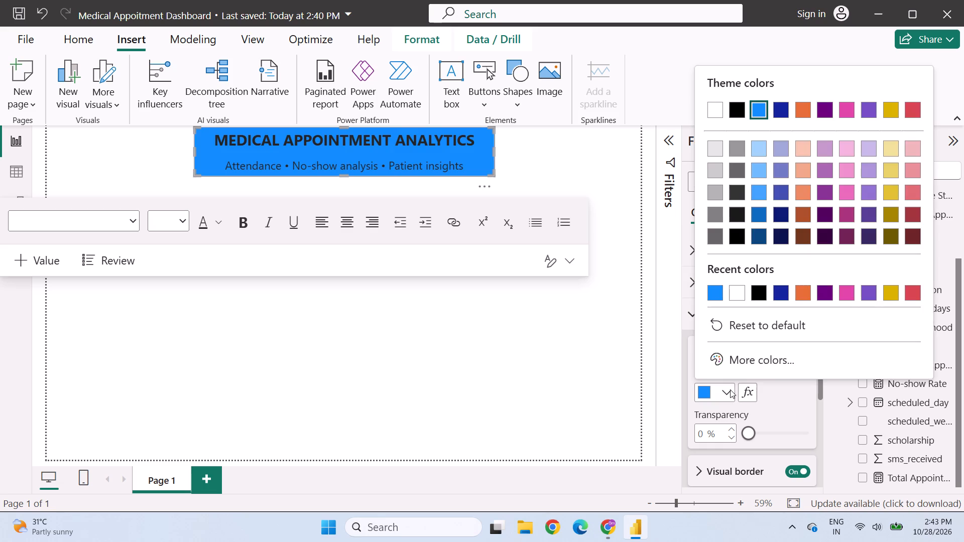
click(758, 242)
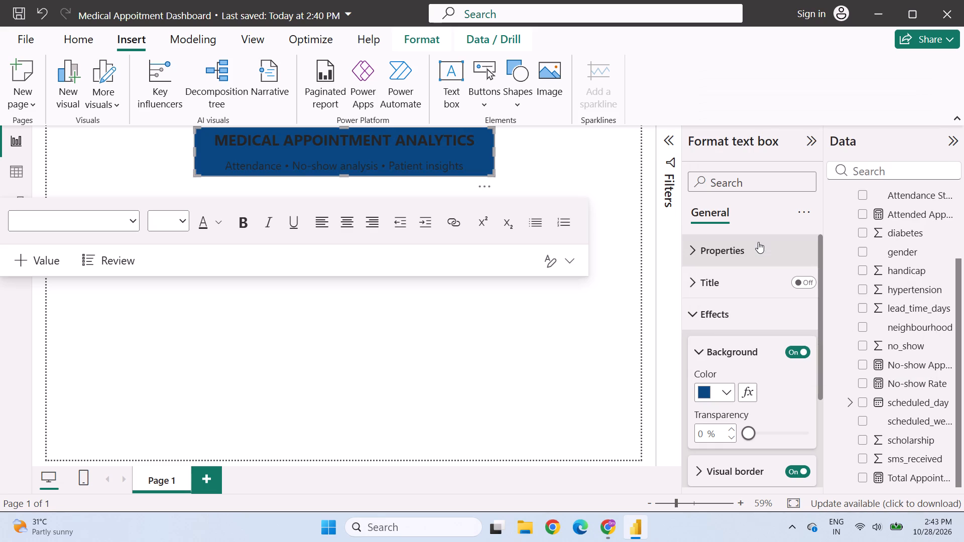
Set the header text box's background to the lightest blue shade in the theme colors.
click(725, 396)
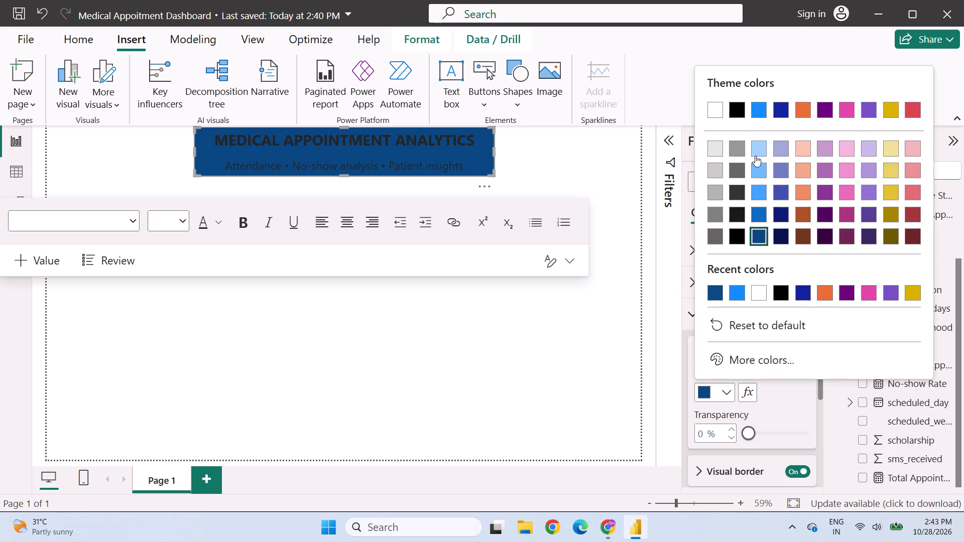
click(755, 154)
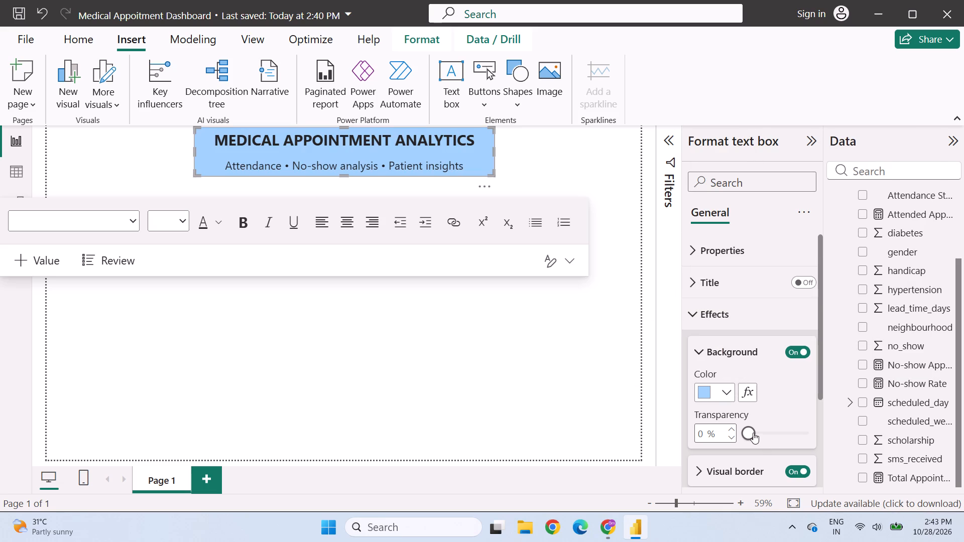
Set the header text box's background transparency to 41% and deselect the box.
drag(751, 433, 775, 432)
drag(775, 432, 822, 429)
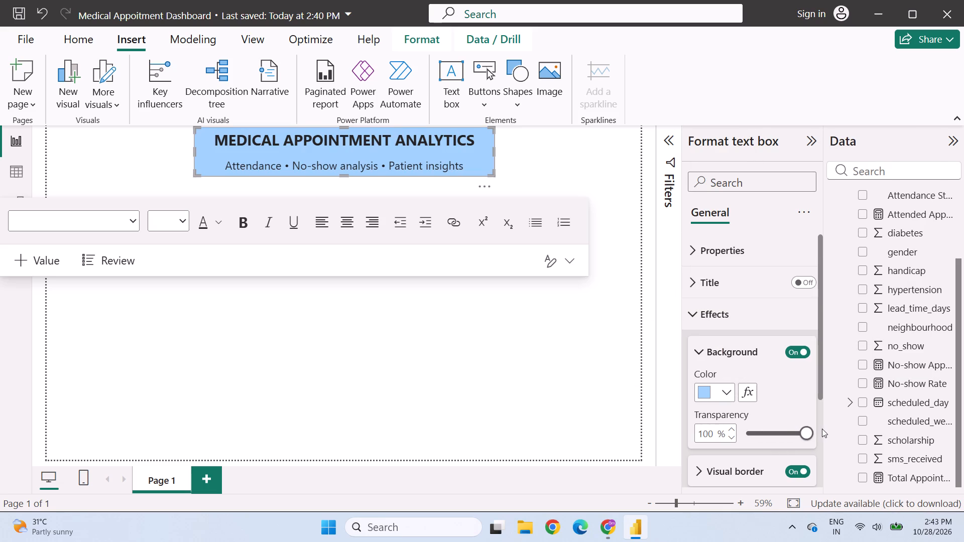
drag(822, 429, 704, 437)
drag(780, 298, 698, 304)
drag(744, 295, 757, 298)
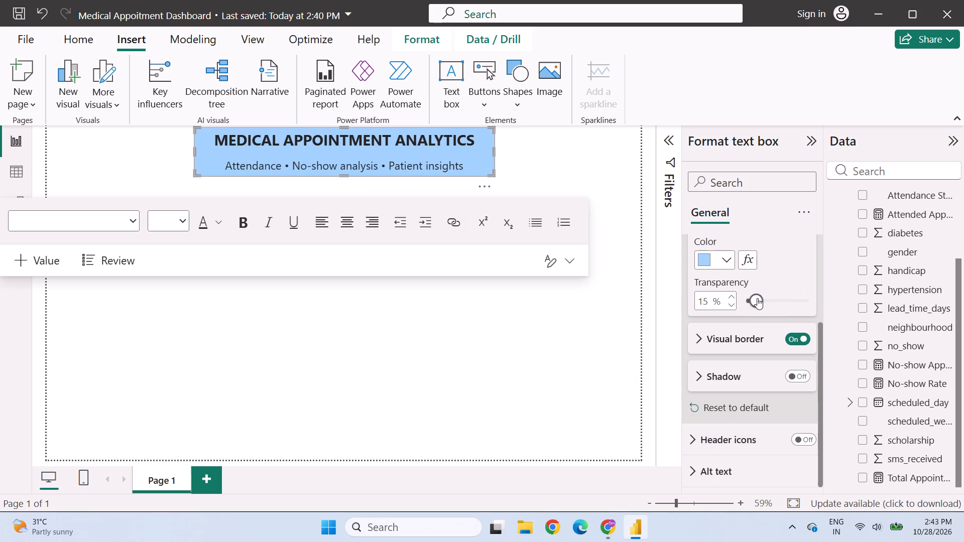
drag(757, 298, 779, 299)
drag(777, 299, 772, 300)
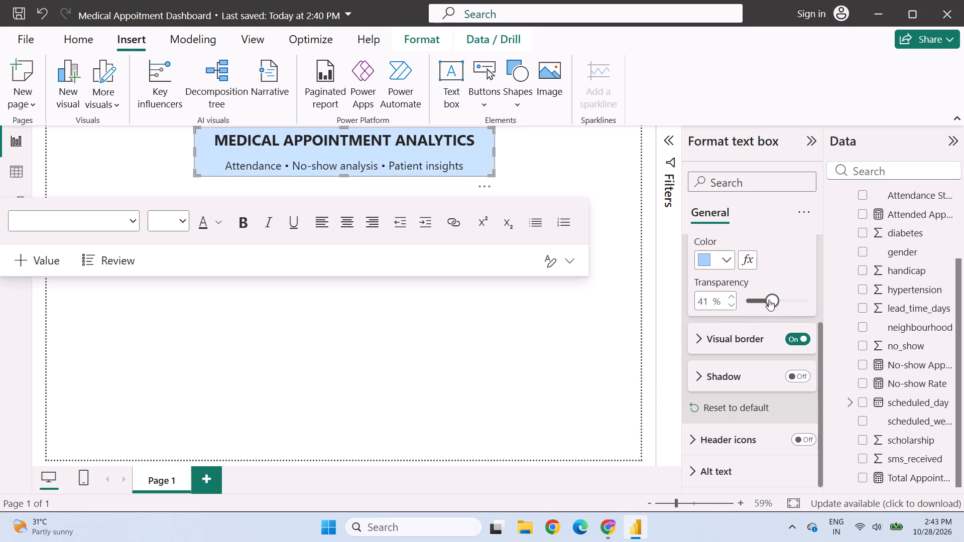
scroll(721, 326, down, 5)
scroll(721, 326, up, 4)
click(712, 318)
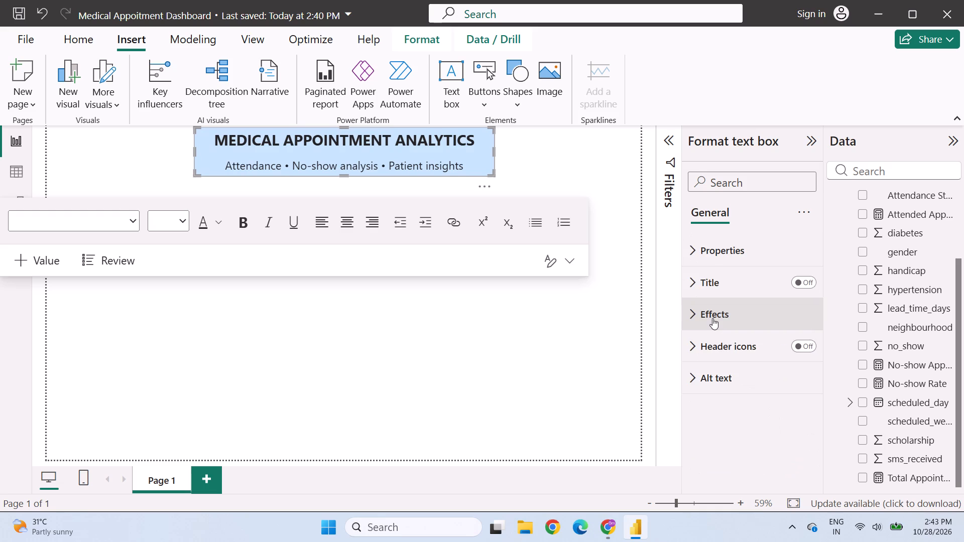
click(718, 381)
click(716, 379)
click(561, 344)
click(601, 523)
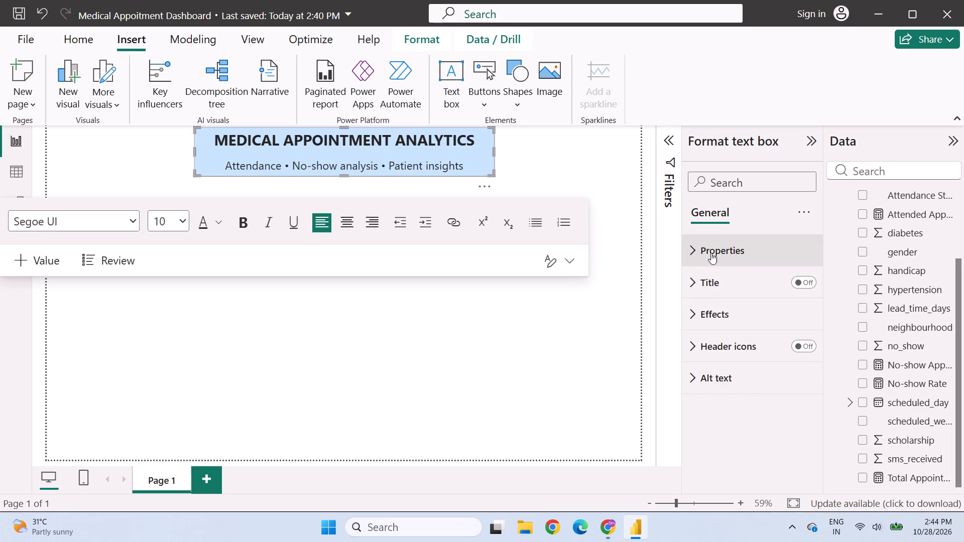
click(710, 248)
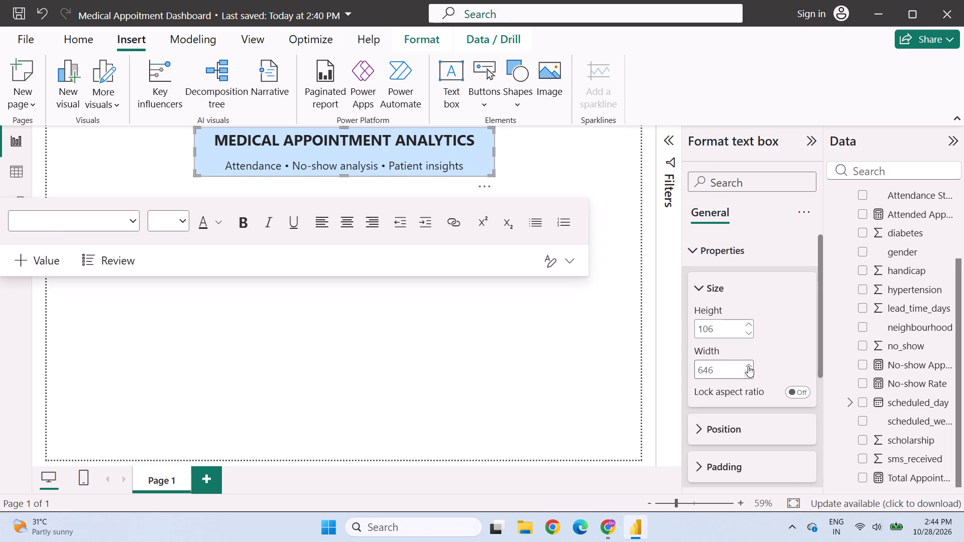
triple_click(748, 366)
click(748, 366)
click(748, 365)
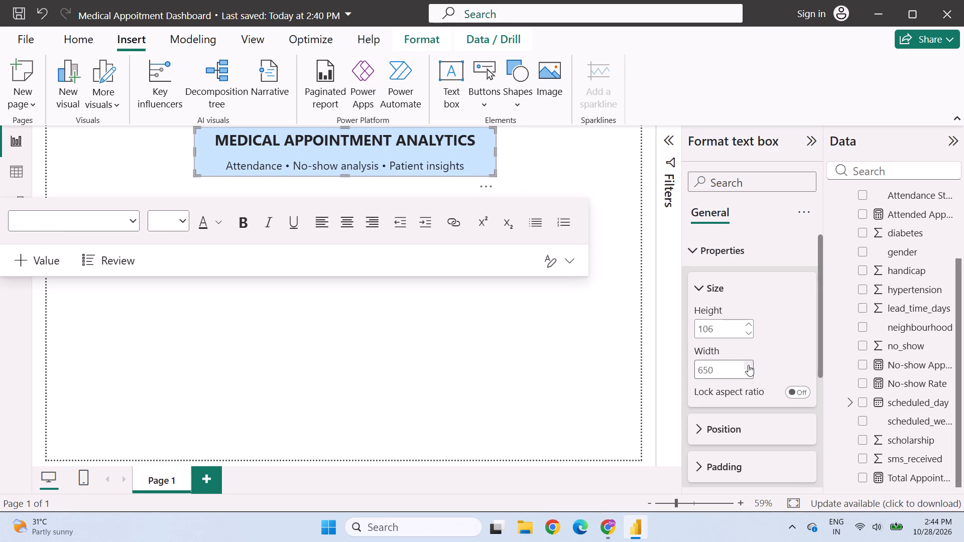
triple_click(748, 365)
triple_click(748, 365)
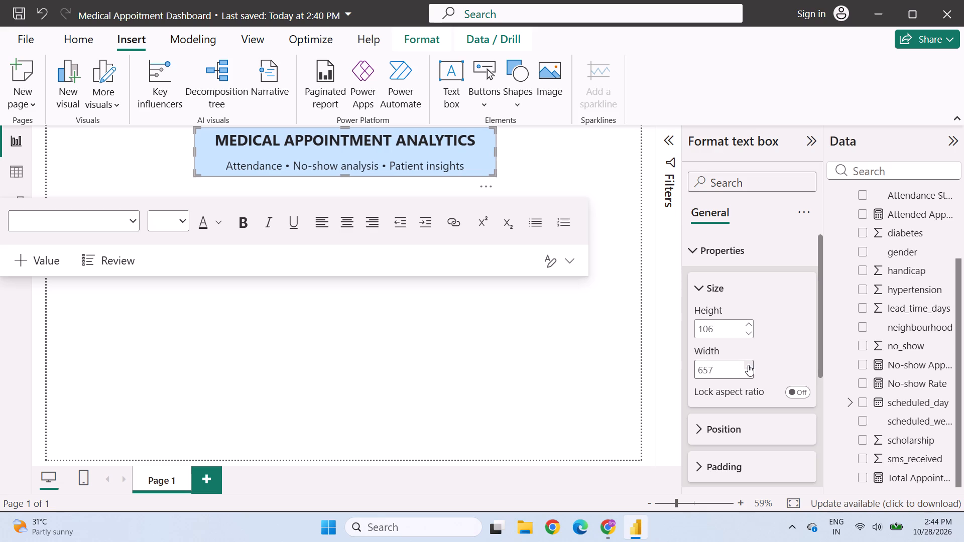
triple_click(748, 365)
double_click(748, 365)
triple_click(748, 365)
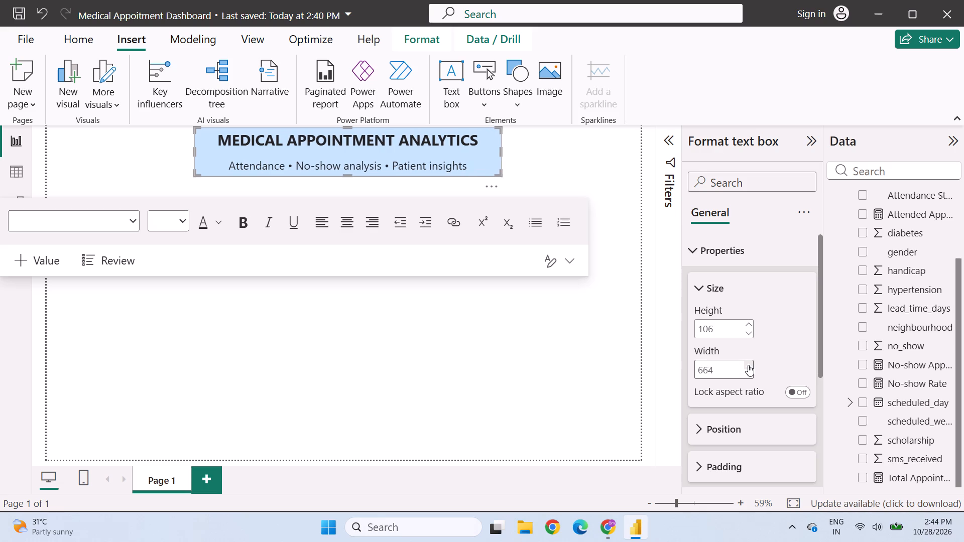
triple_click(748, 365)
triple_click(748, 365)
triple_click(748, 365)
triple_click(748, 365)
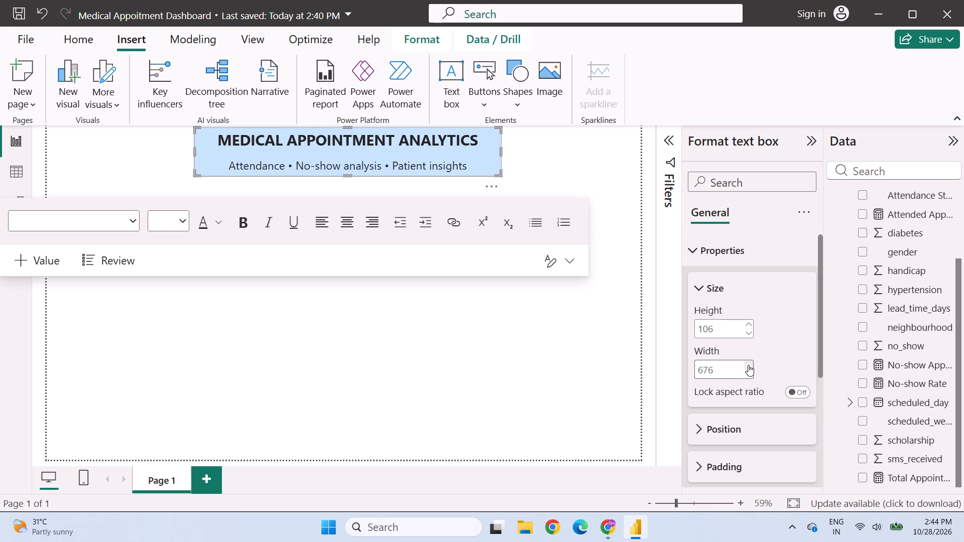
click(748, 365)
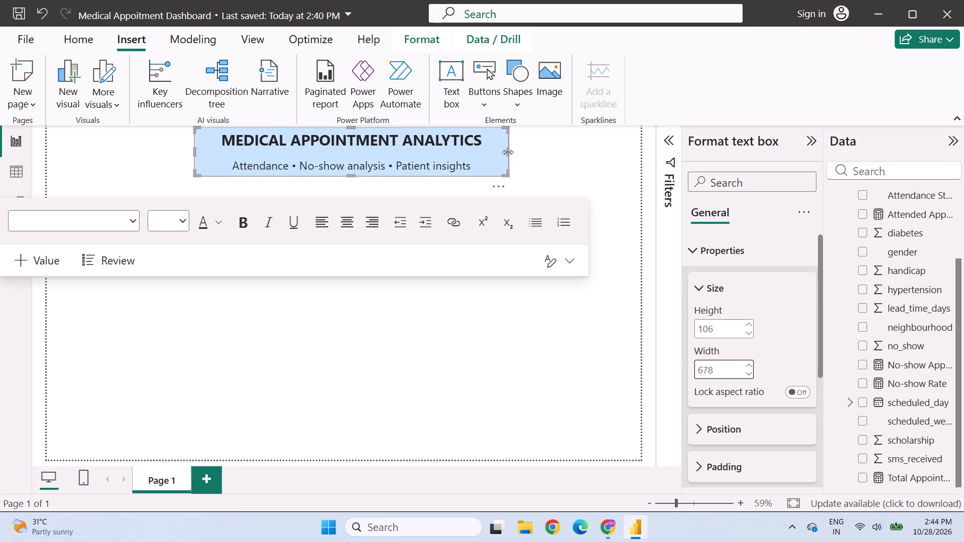
Stretch the header text box across the full page to a width of 1280.
drag(508, 152, 594, 162)
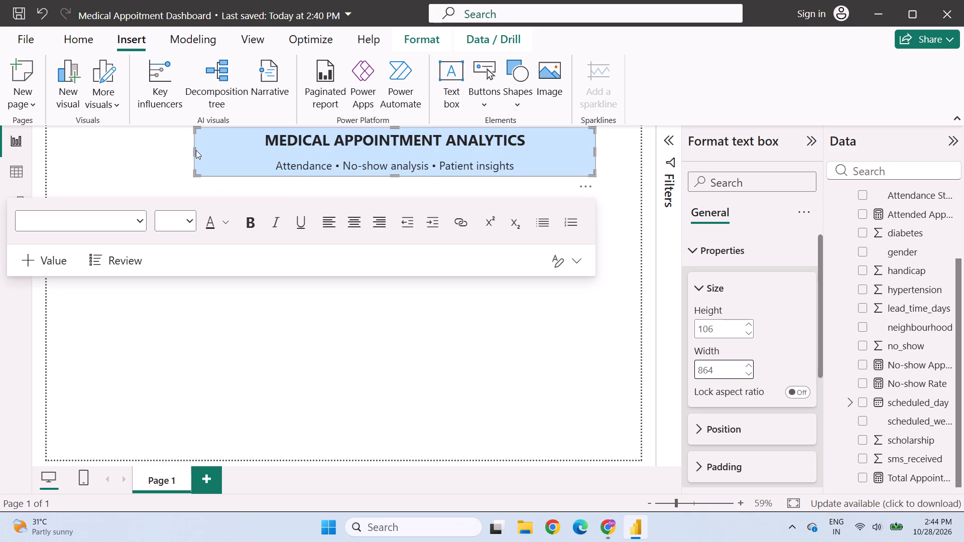
drag(192, 150, 99, 153)
click(230, 149)
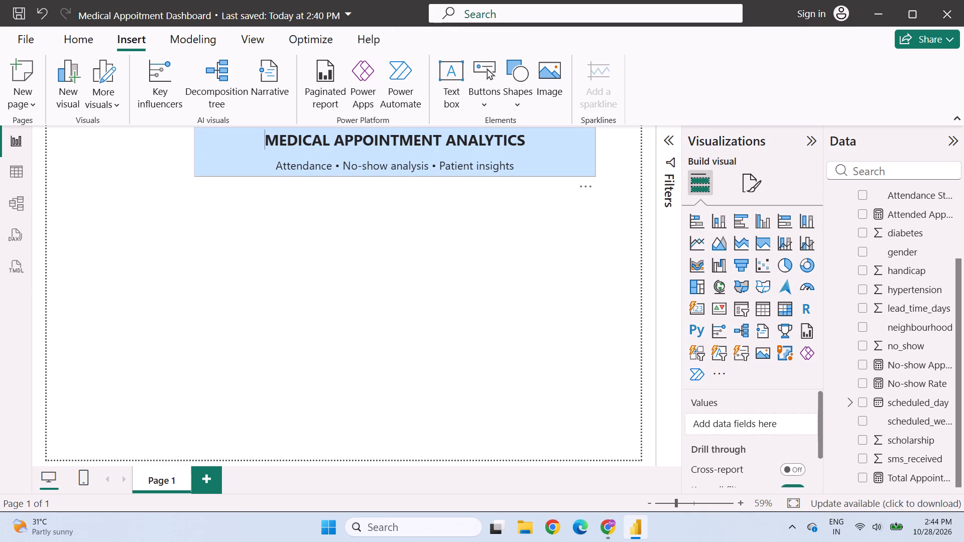
drag(194, 150, 95, 149)
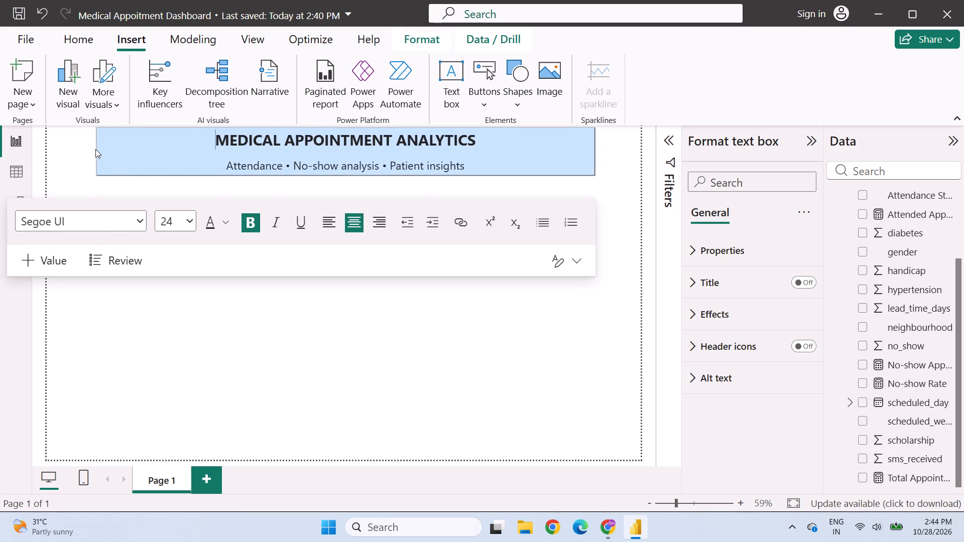
drag(95, 149, 58, 142)
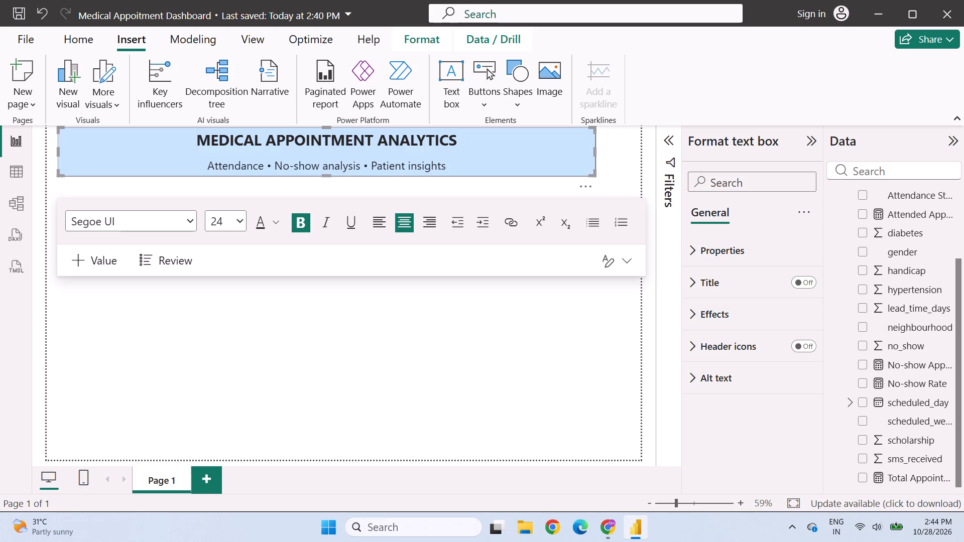
drag(595, 153, 635, 155)
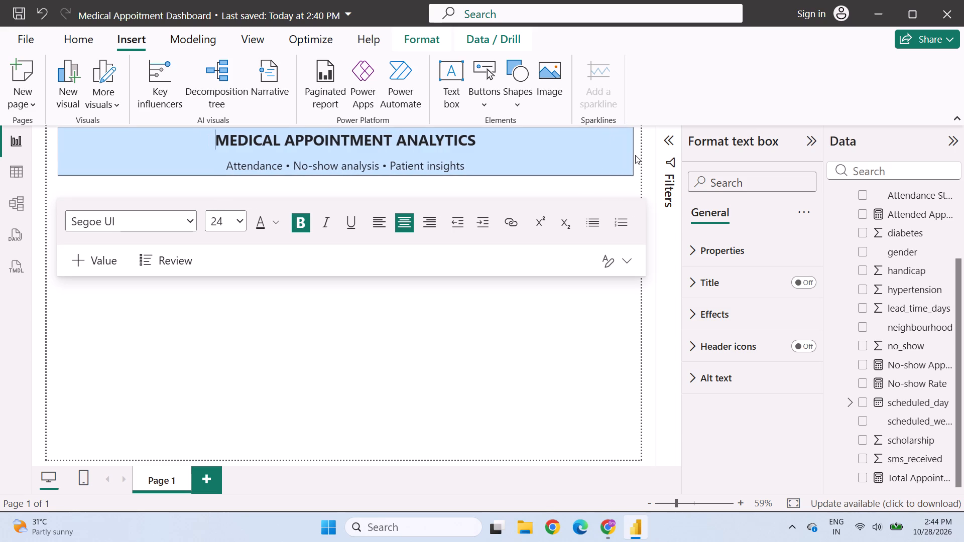
drag(635, 155, 636, 155)
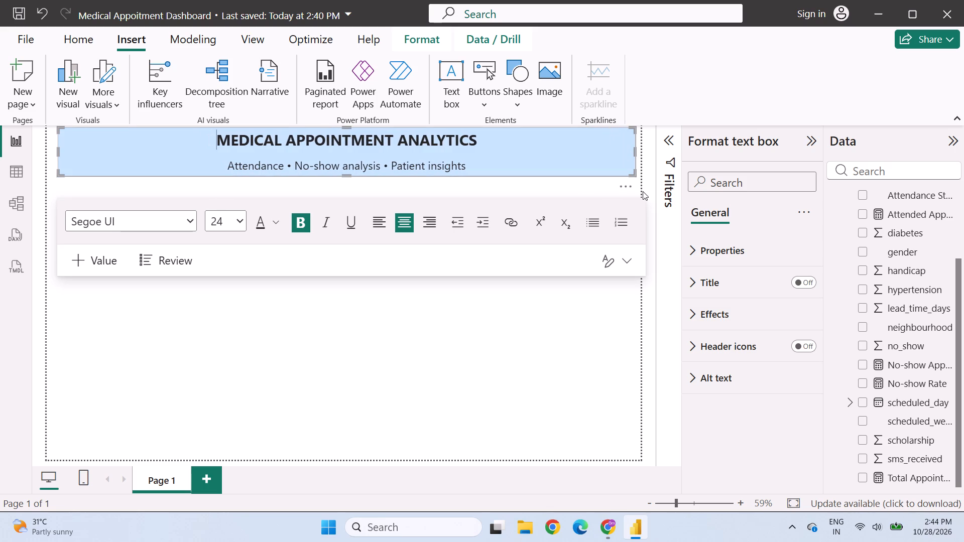
drag(58, 150, 52, 151)
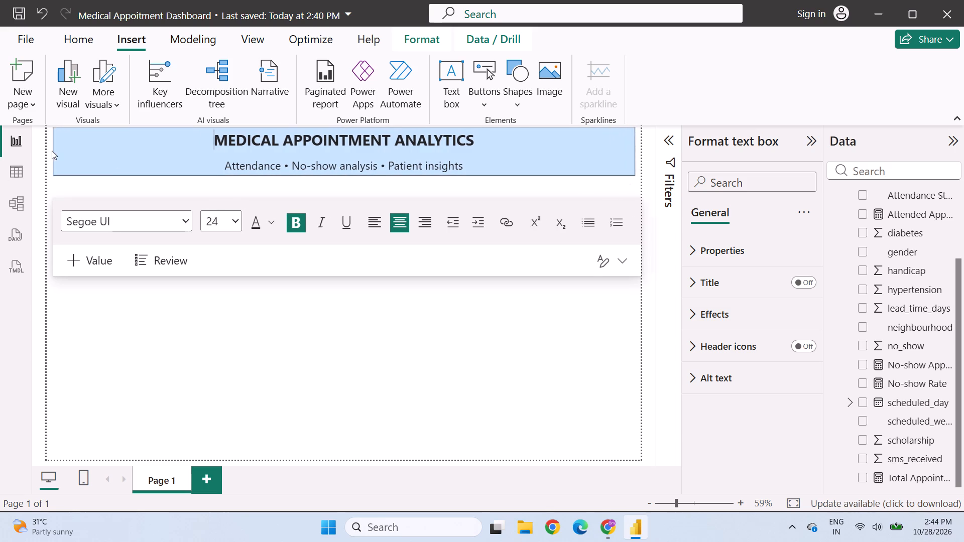
drag(52, 151, 50, 151)
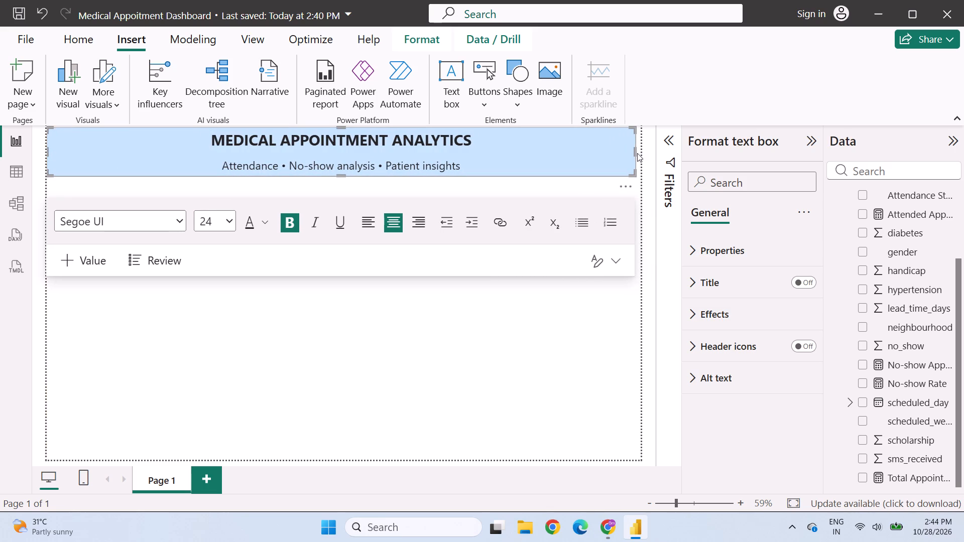
drag(636, 152, 641, 152)
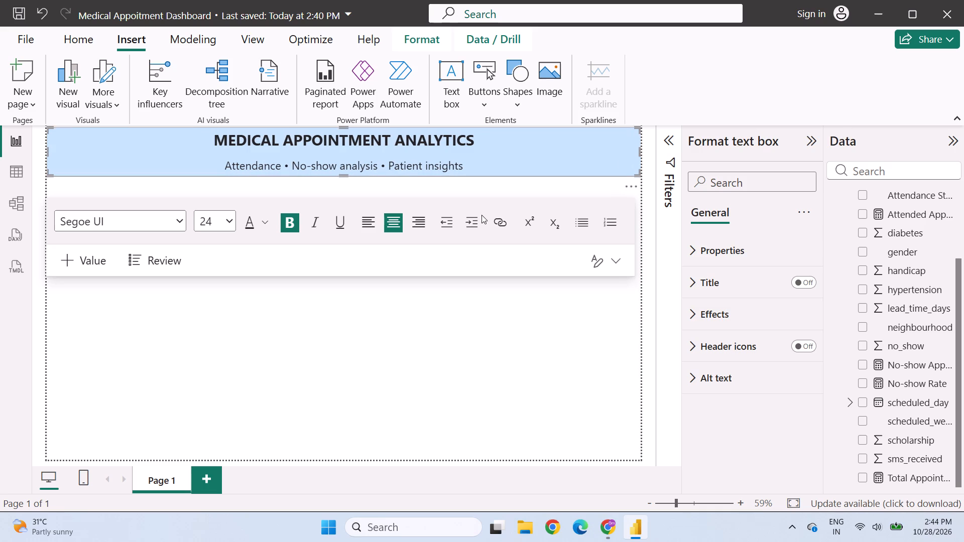
Examine the header text box's size, position, padding and advanced options.
click(744, 248)
scroll(744, 296, down, 1)
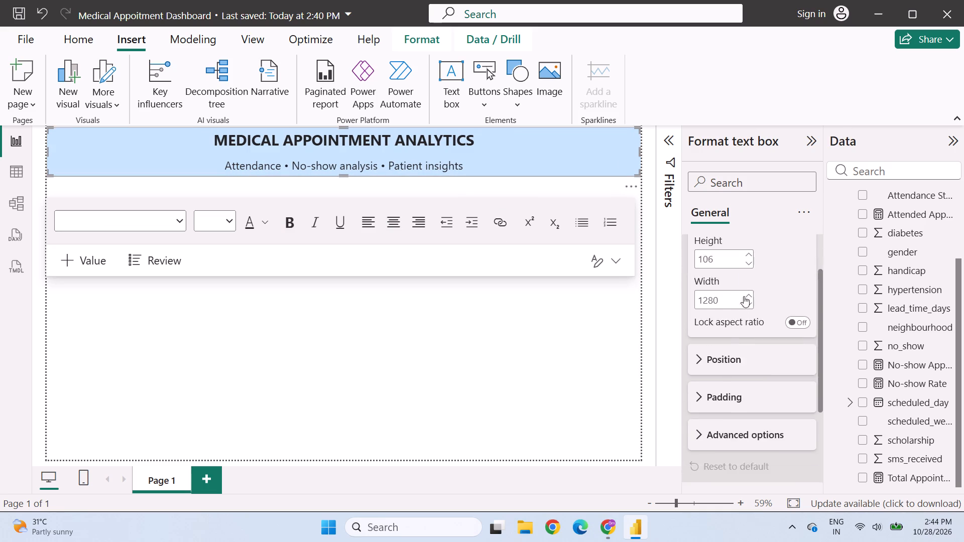
scroll(744, 296, down, 1)
click(712, 268)
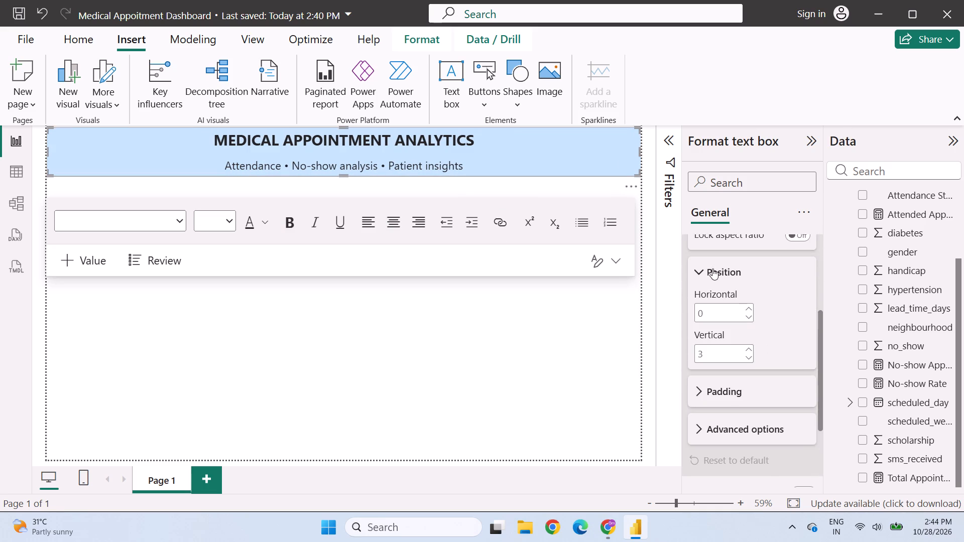
click(727, 395)
scroll(732, 370, down, 2)
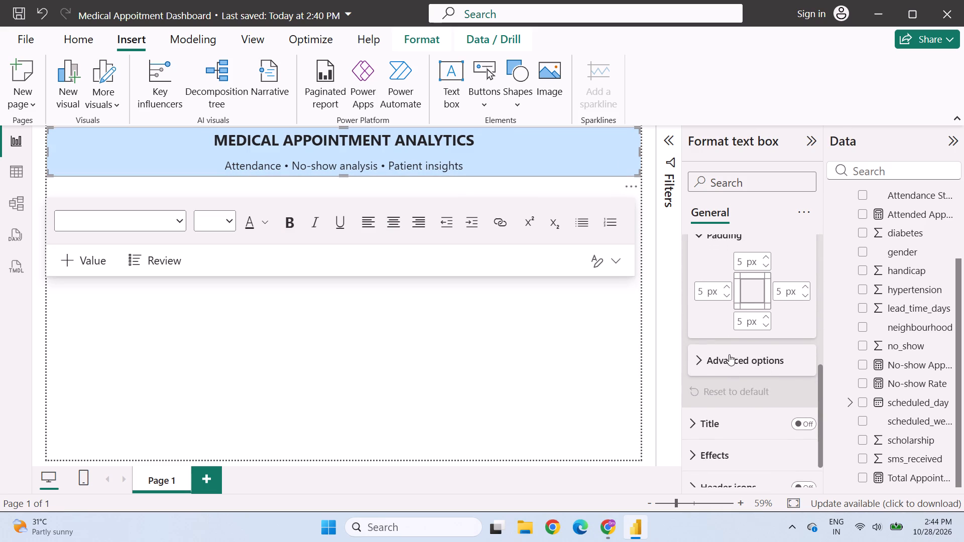
click(729, 354)
scroll(729, 354, down, 1)
scroll(728, 369, up, 6)
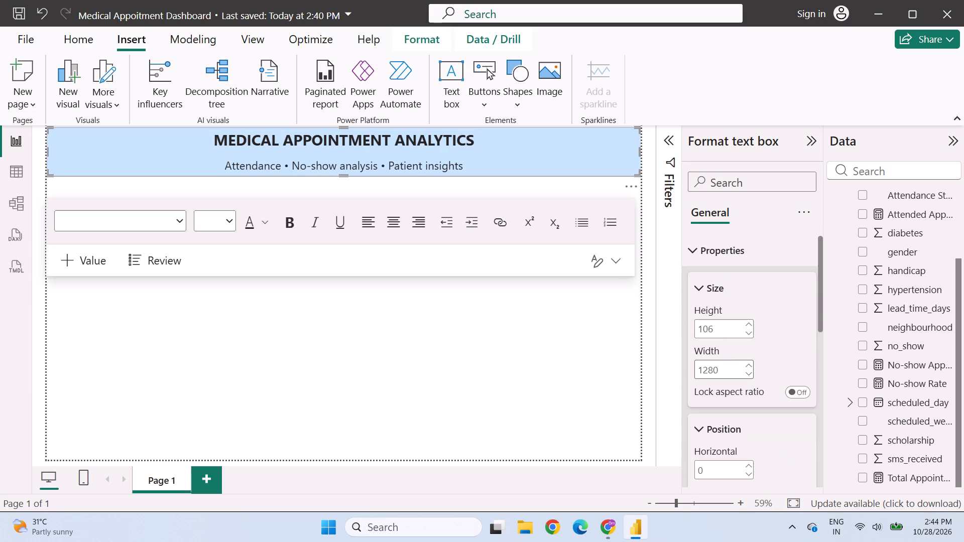
scroll(729, 367, up, 5)
scroll(733, 308, down, 2)
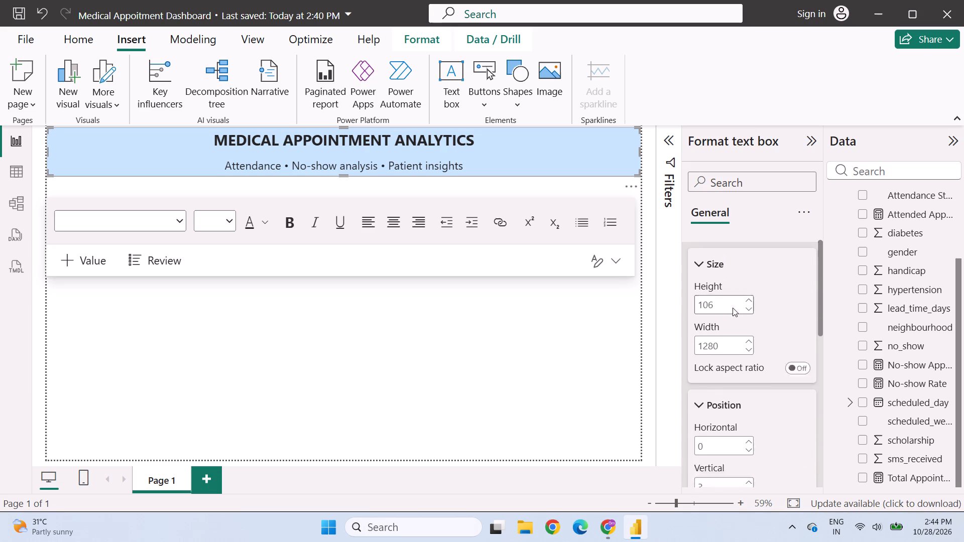
scroll(729, 309, down, 1)
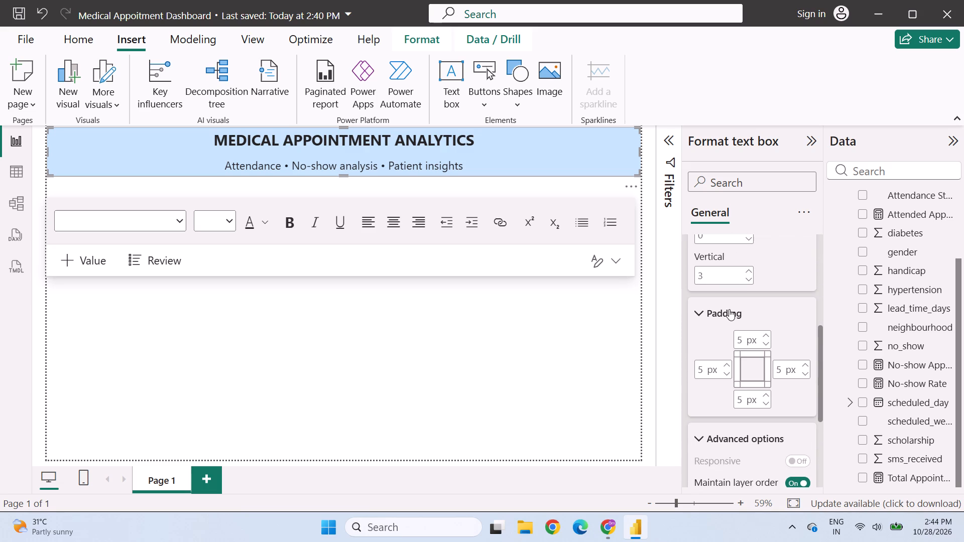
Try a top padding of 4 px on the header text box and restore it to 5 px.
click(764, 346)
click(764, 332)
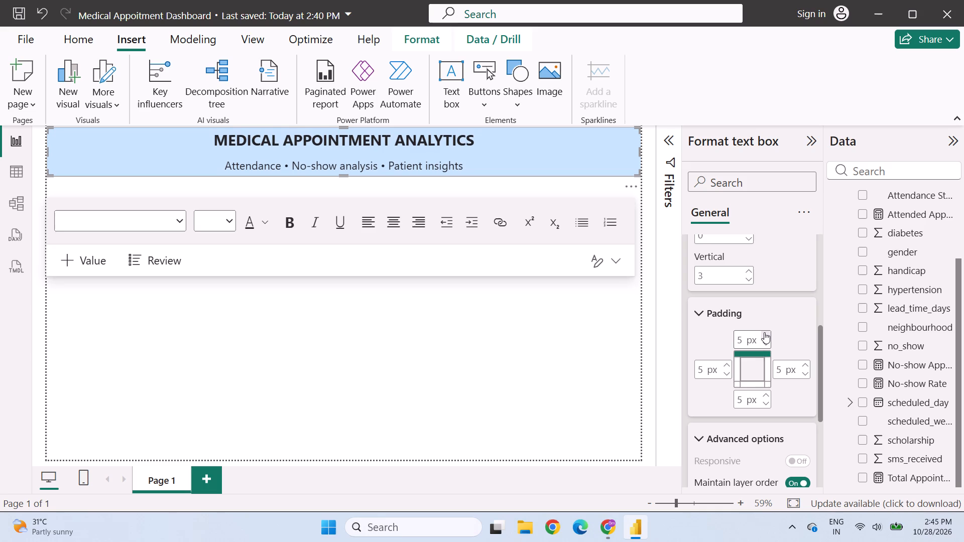
Set the rounded corners of the header text box's visual border to 9 px and deselect the box.
scroll(724, 320, down, 3)
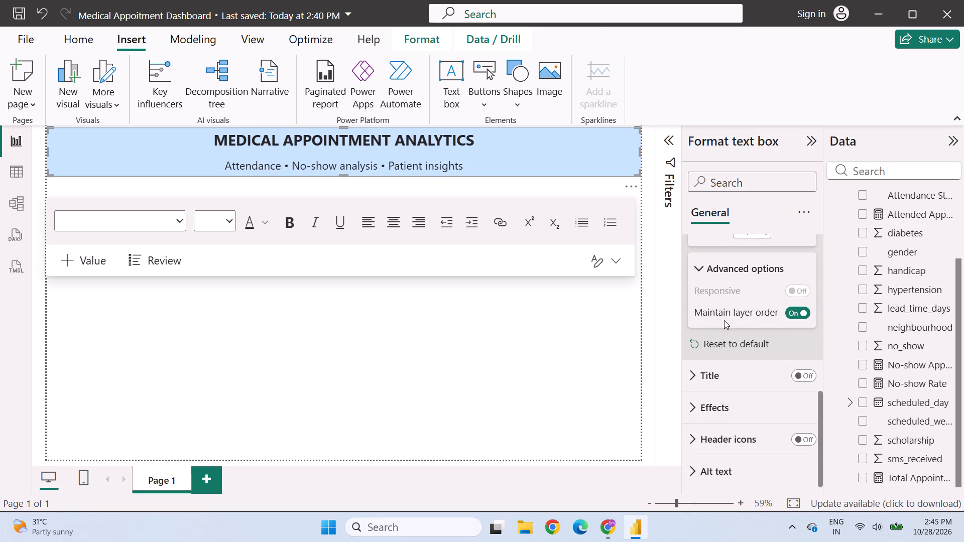
click(706, 368)
scroll(705, 363, down, 2)
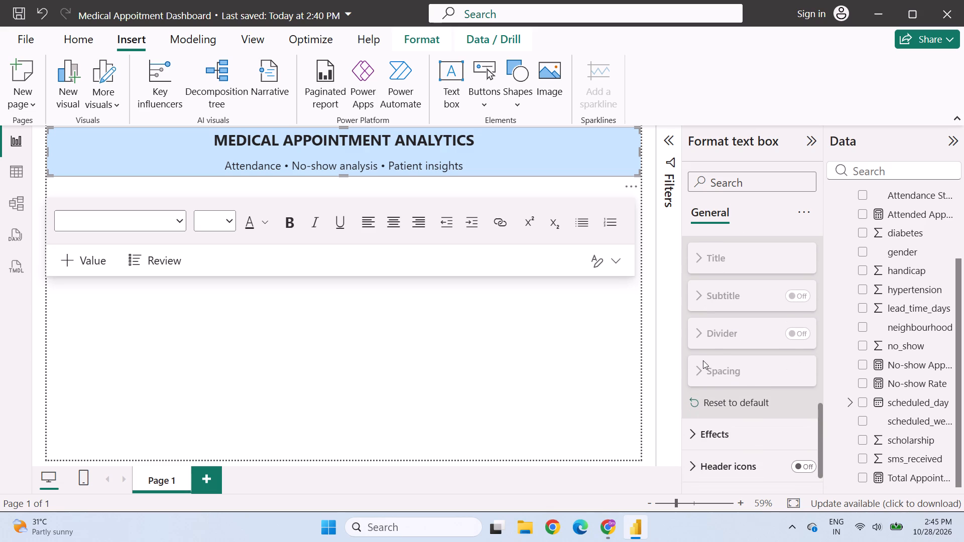
scroll(702, 359, down, 2)
click(720, 400)
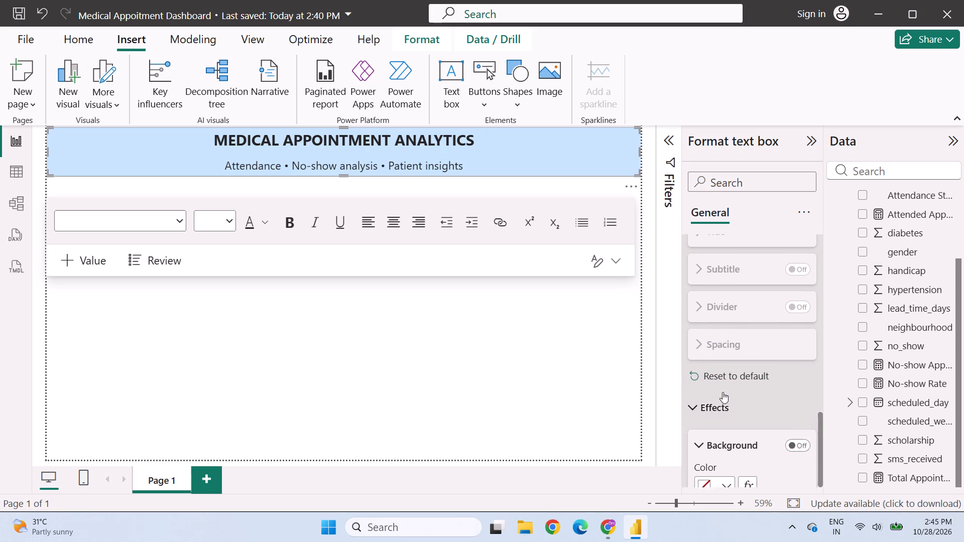
scroll(722, 385, down, 3)
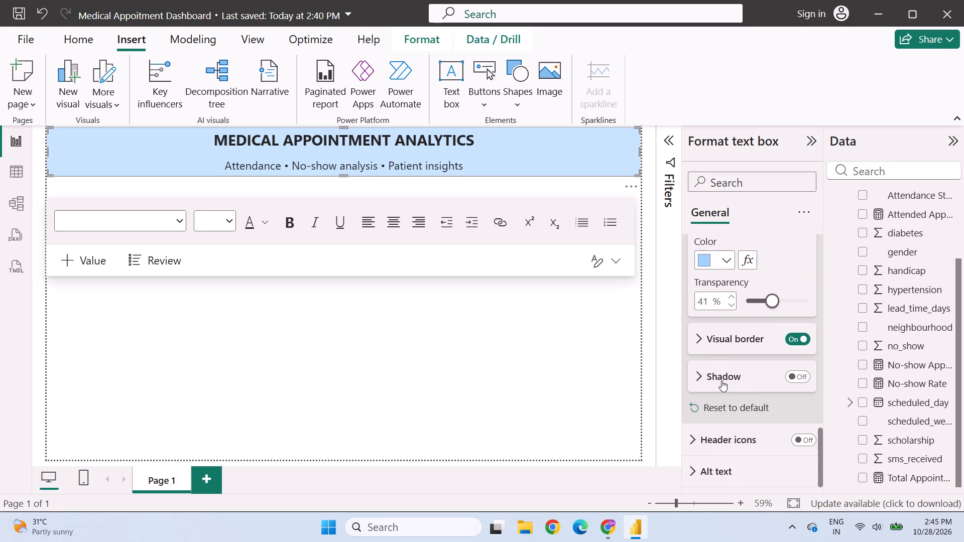
click(703, 335)
scroll(720, 363, down, 1)
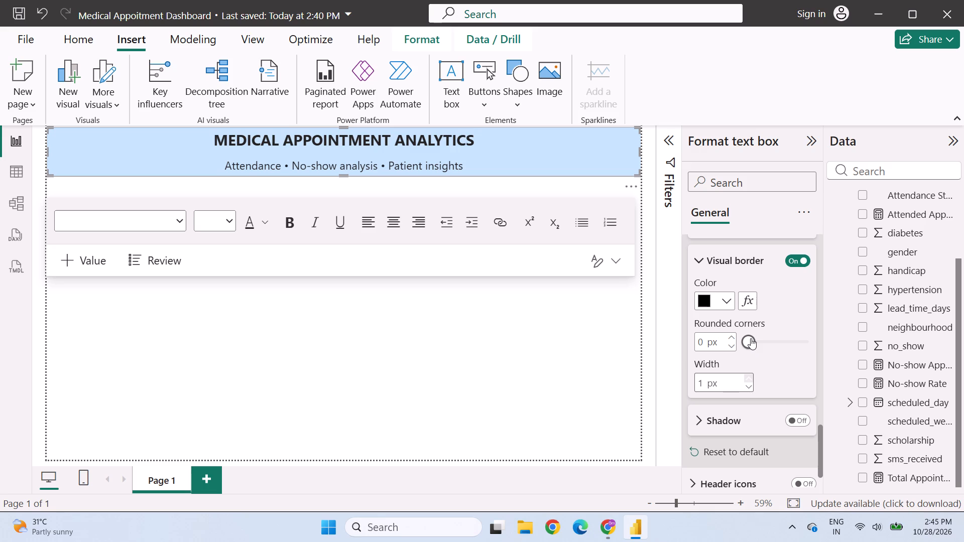
click(751, 338)
drag(755, 340, 766, 344)
click(572, 355)
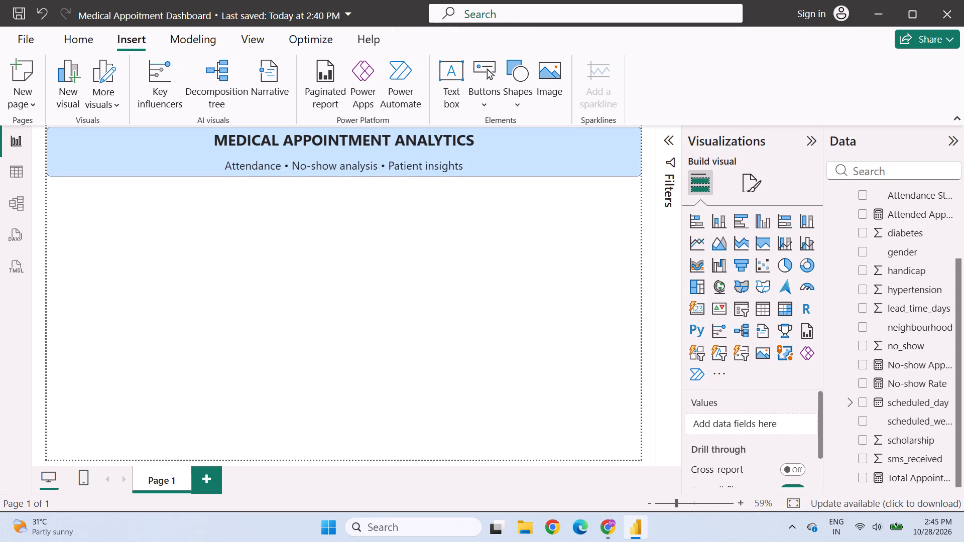
Set the header text box's visual border color to the darkest black shade in the theme colors and deselect the box.
click(542, 164)
click(639, 151)
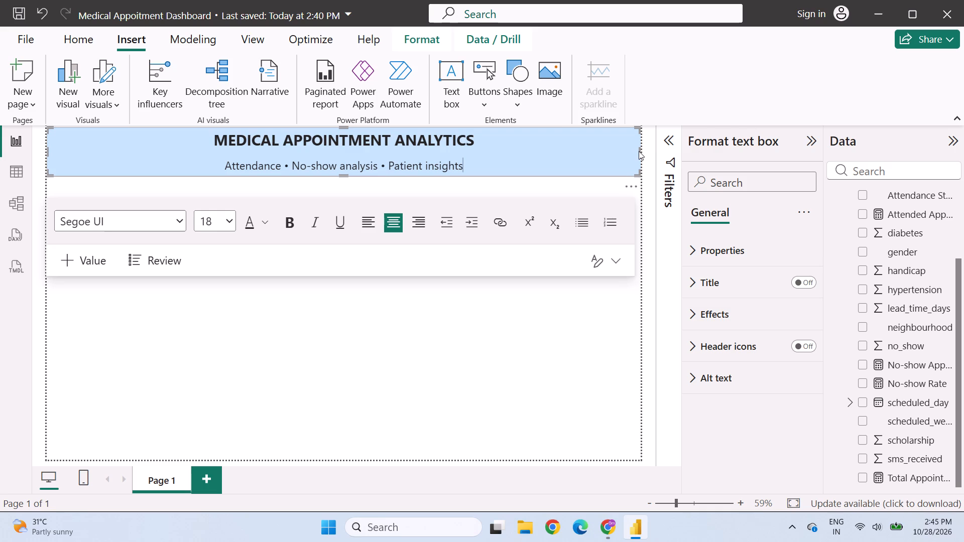
click(640, 151)
click(720, 289)
scroll(742, 352, down, 6)
click(733, 413)
scroll(733, 404, down, 3)
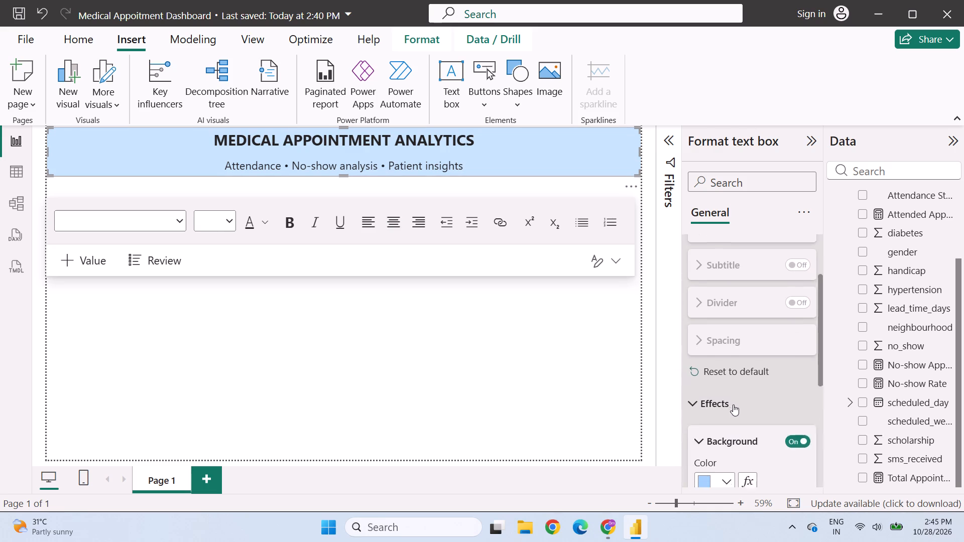
scroll(733, 404, down, 2)
click(722, 345)
scroll(722, 345, down, 2)
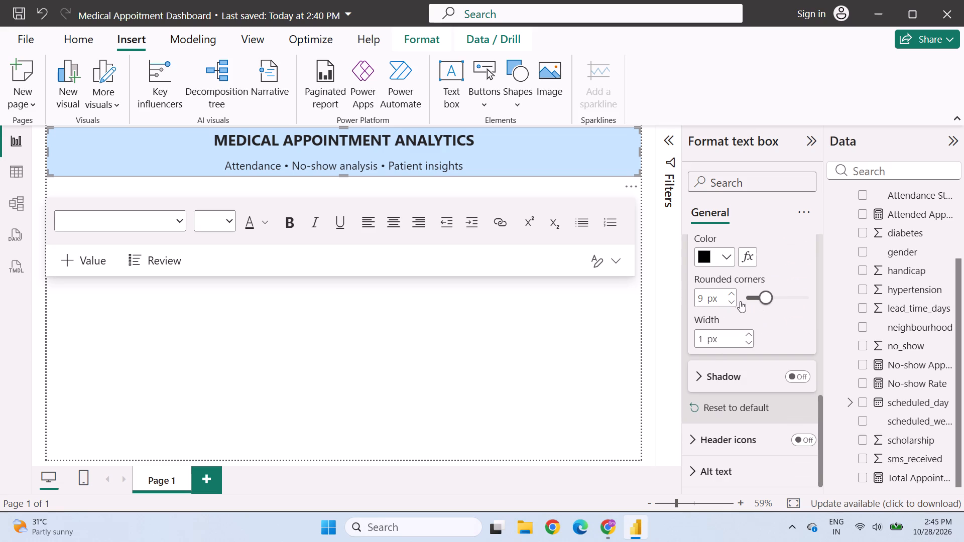
click(725, 258)
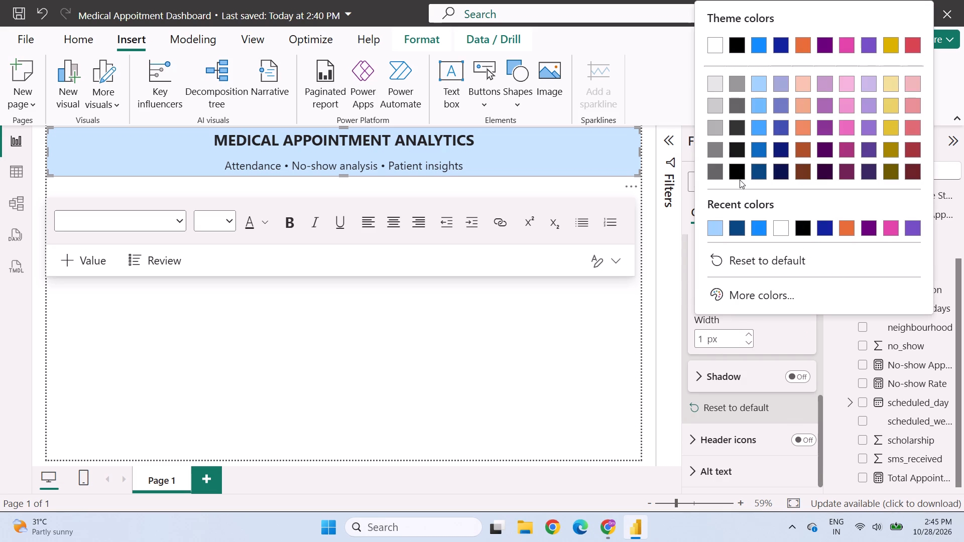
click(739, 175)
click(766, 297)
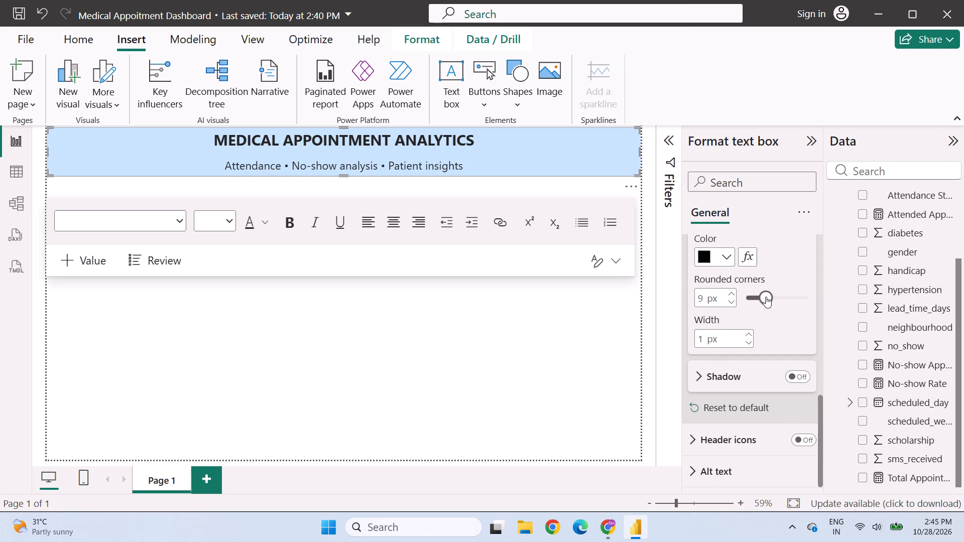
click(732, 297)
click(591, 317)
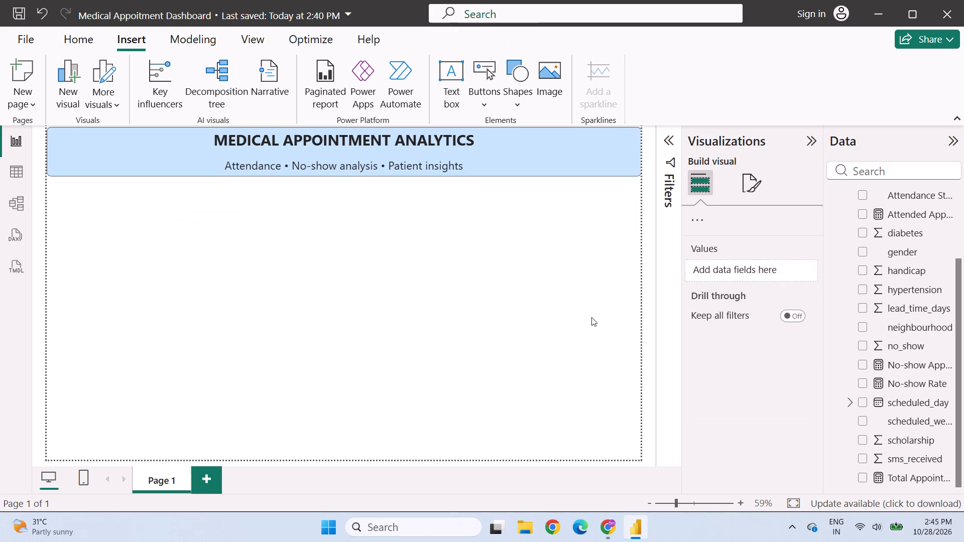
Reduce the header text box's width to 1275.
click(195, 166)
click(724, 244)
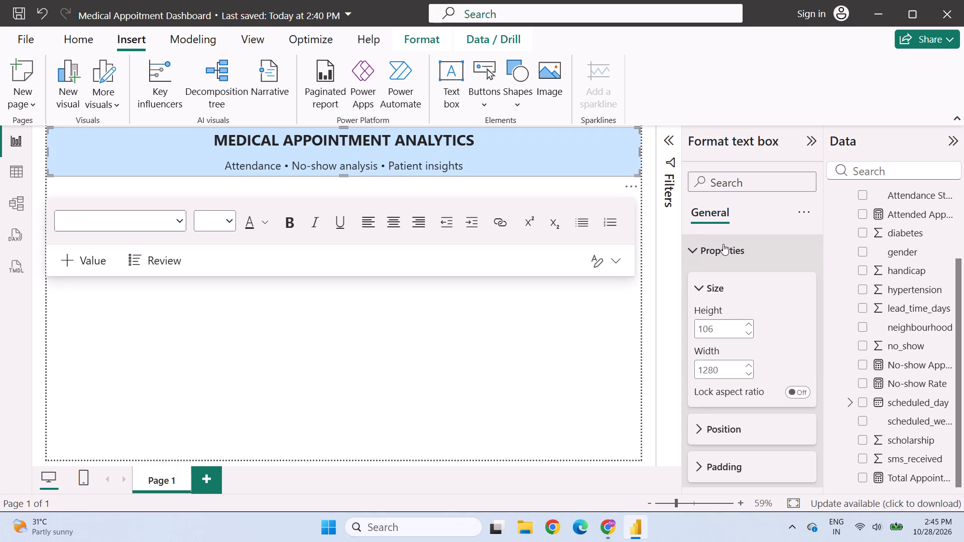
click(746, 373)
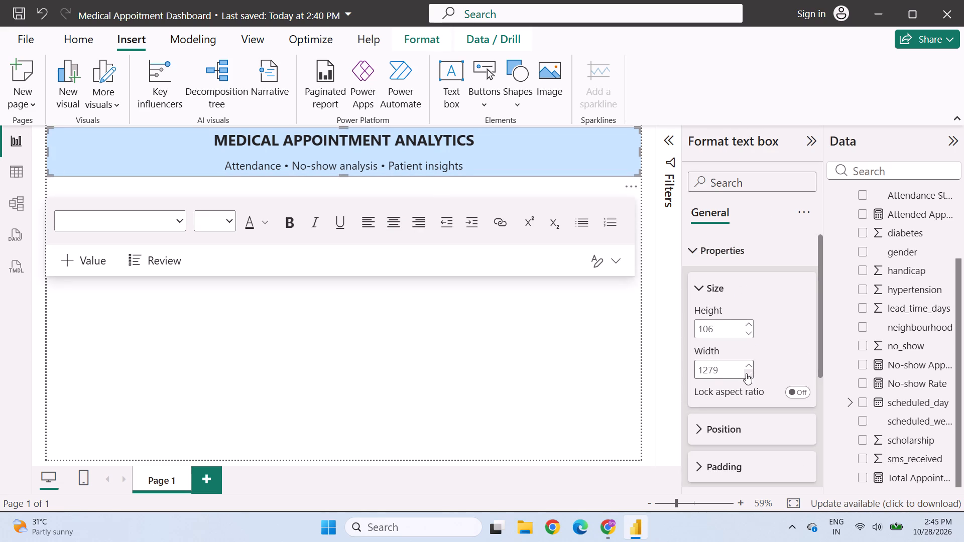
double_click(746, 373)
double_click(746, 373)
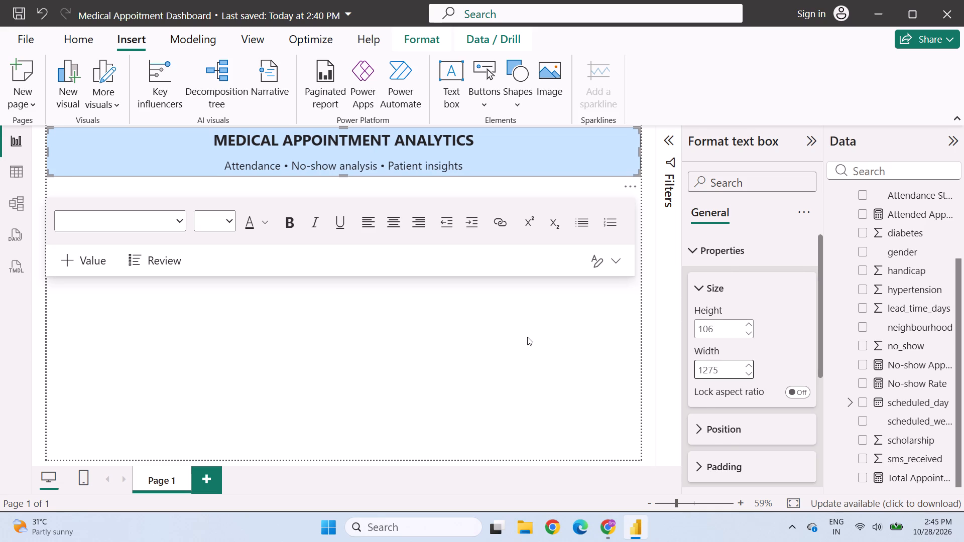
Deselect the header text box on the report page.
click(524, 336)
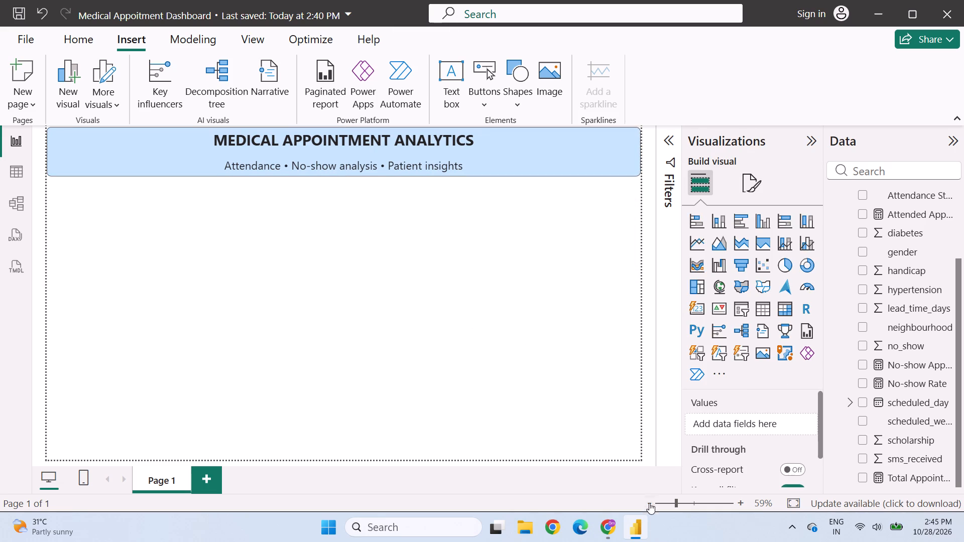
Switch to the ChatGPT guide in Chrome and review the dashboard layout mock-up and the section on adding the four slicers.
click(607, 530)
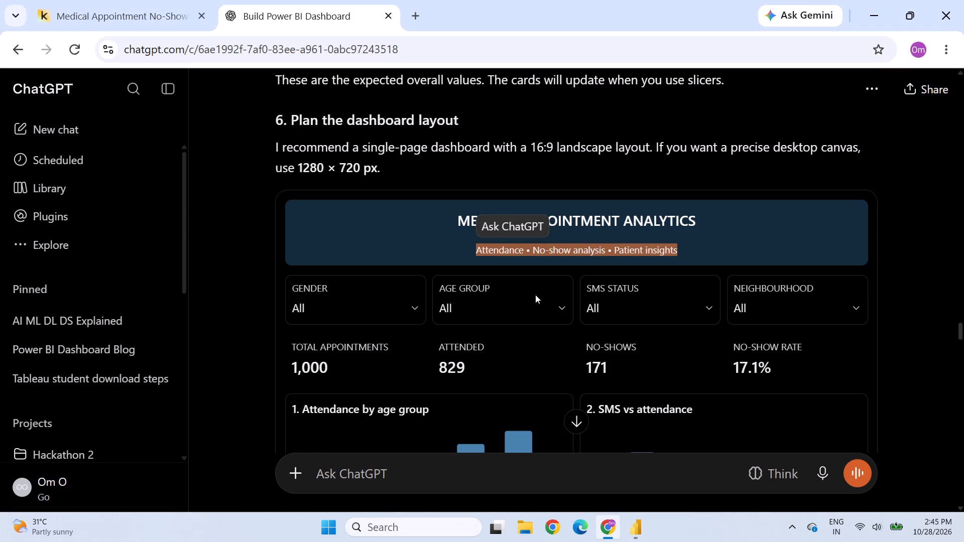
scroll(535, 294, down, 3)
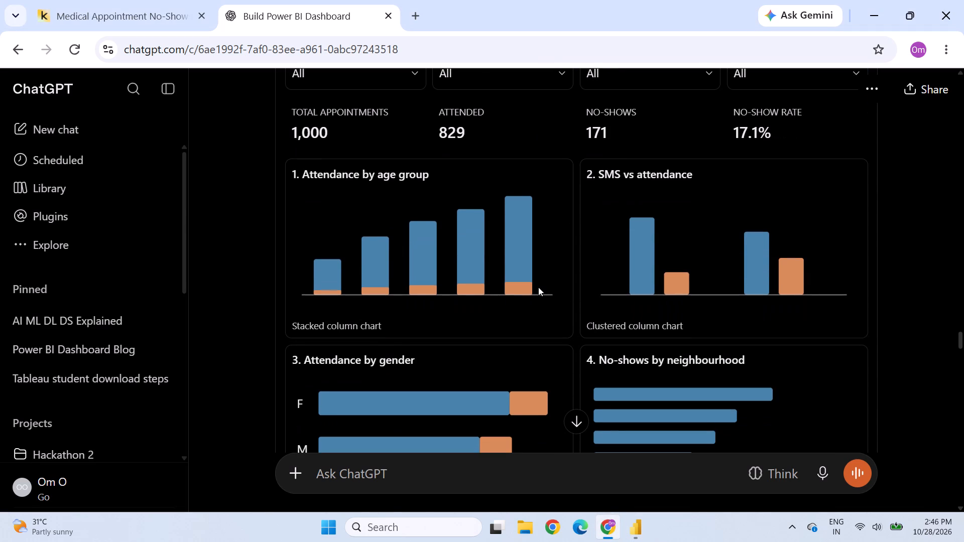
scroll(538, 287, down, 1)
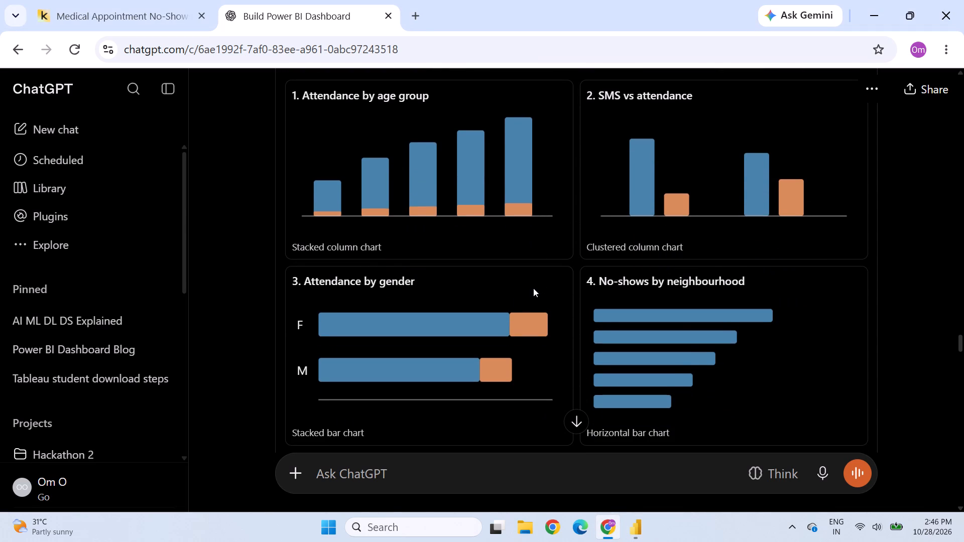
scroll(533, 288, down, 2)
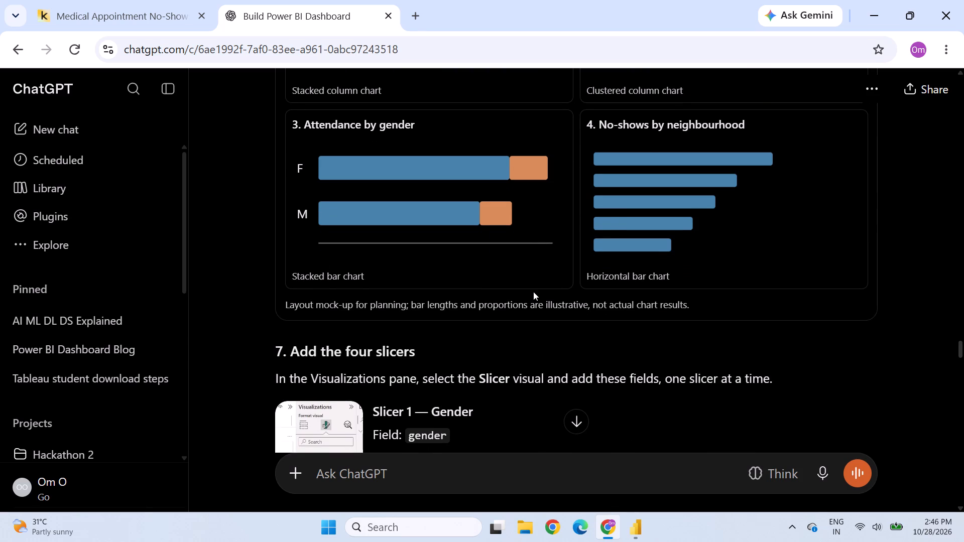
scroll(517, 281, up, 2)
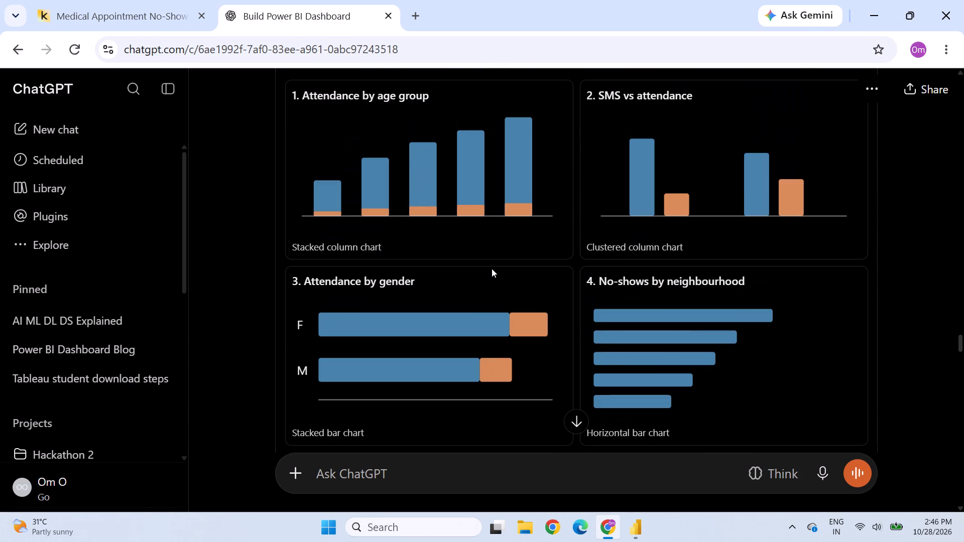
scroll(492, 268, up, 3)
scroll(492, 268, down, 7)
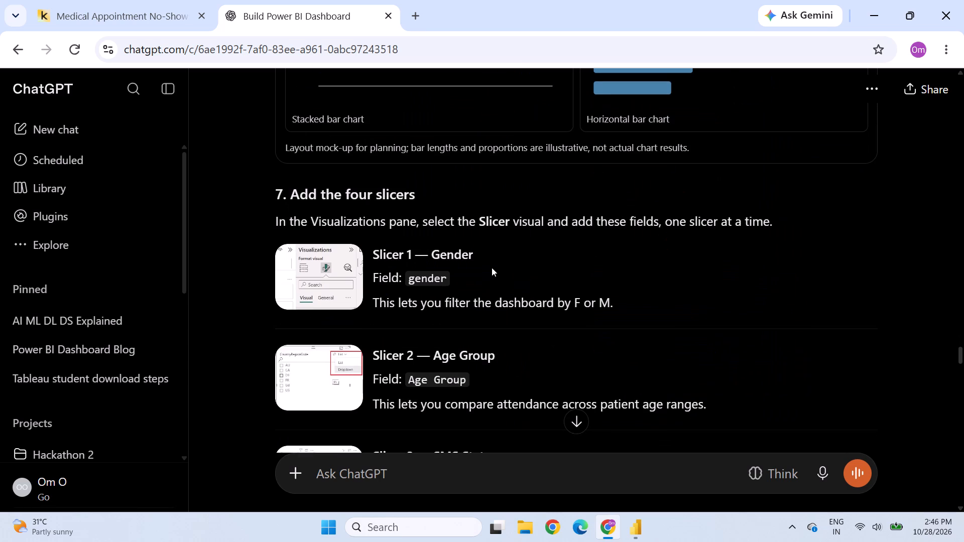
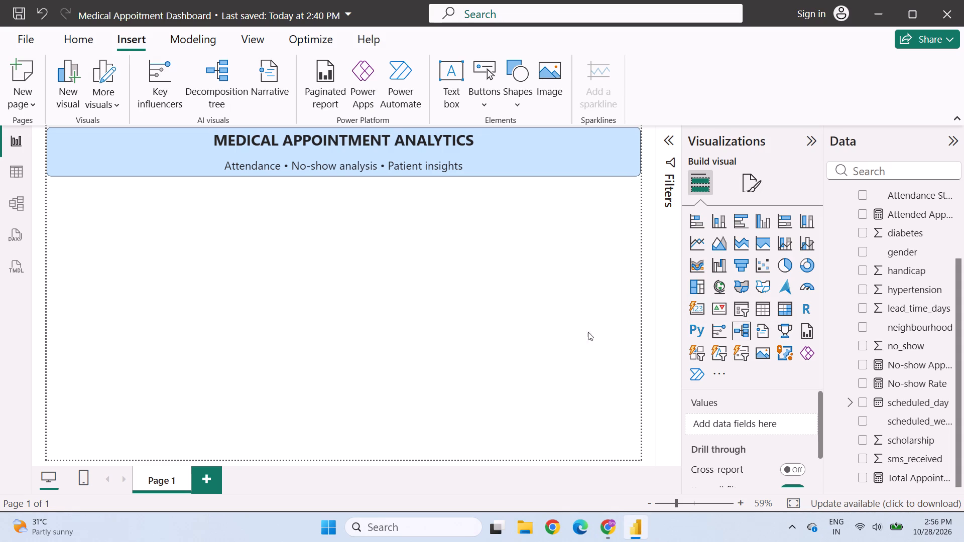
click(747, 307)
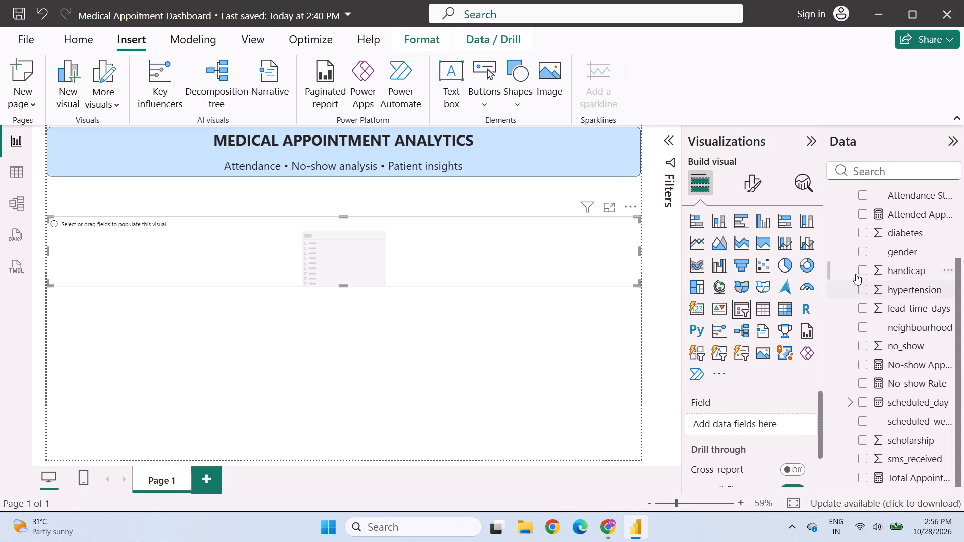
click(863, 253)
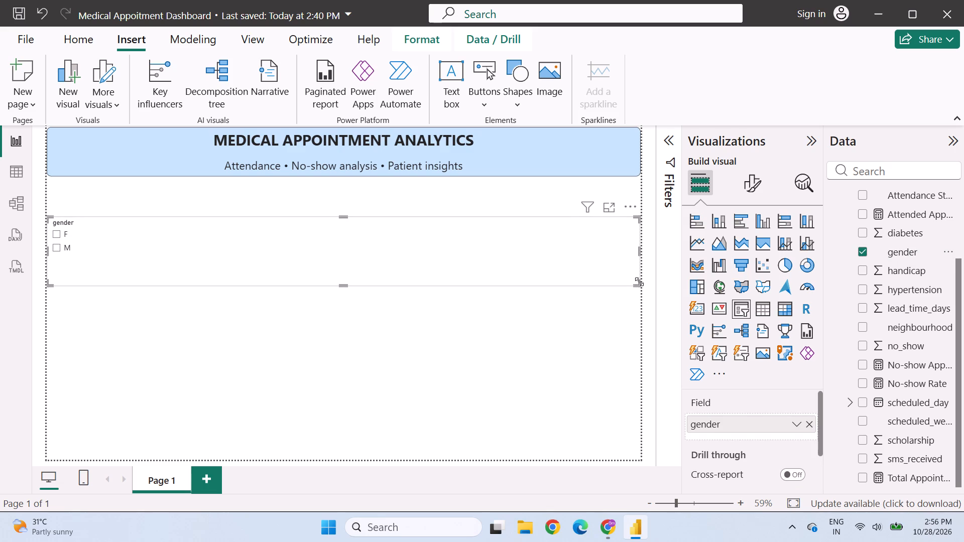
Narrow the gender slicer to a small box and place it just below the header banner near the page's left edge.
drag(639, 251, 282, 253)
drag(283, 251, 106, 246)
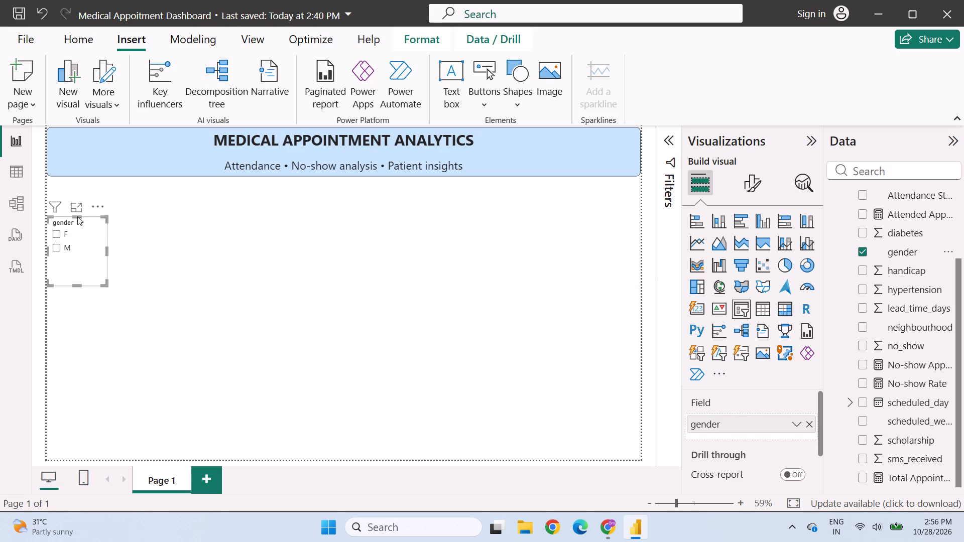
drag(80, 262, 112, 249)
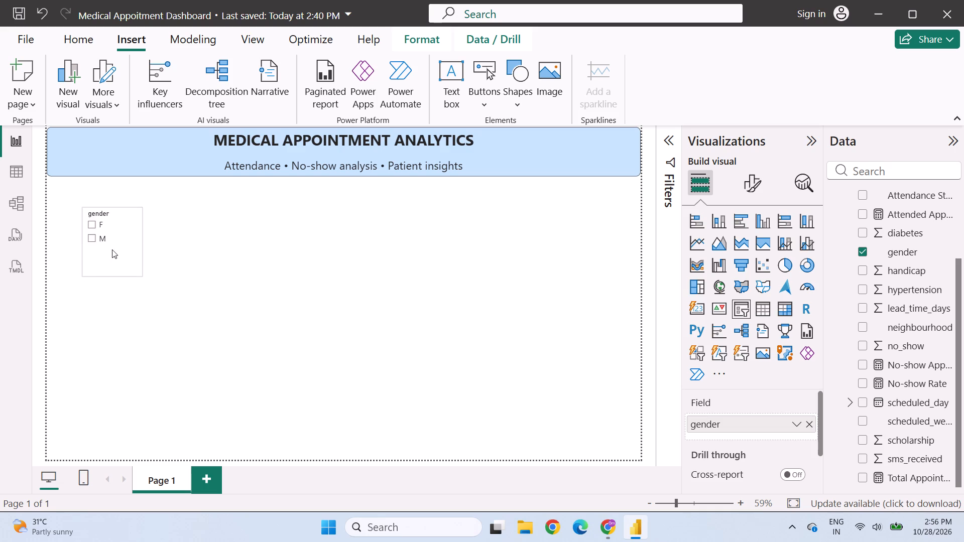
drag(112, 249, 102, 237)
click(444, 347)
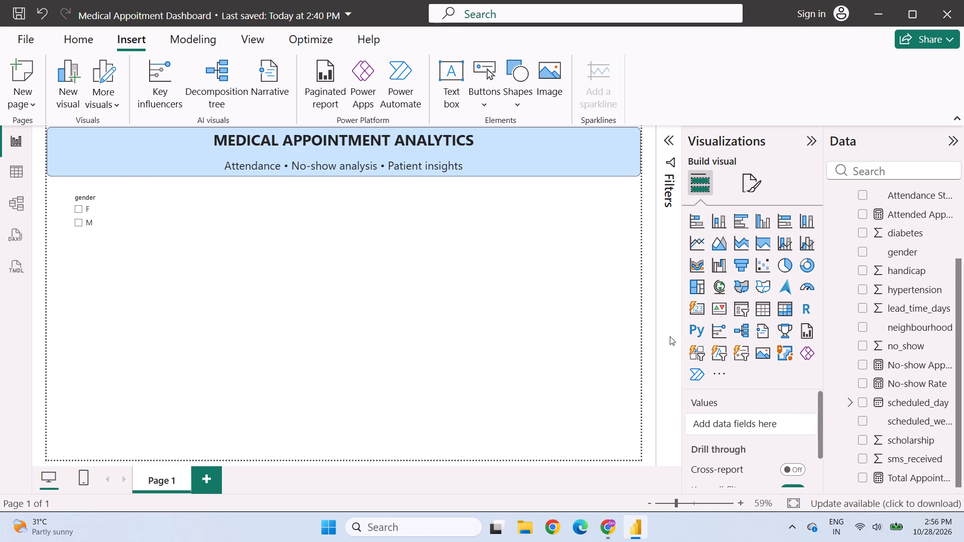
Add a slicer for the Age Group field and place it beside the gender slicer on its right.
click(739, 307)
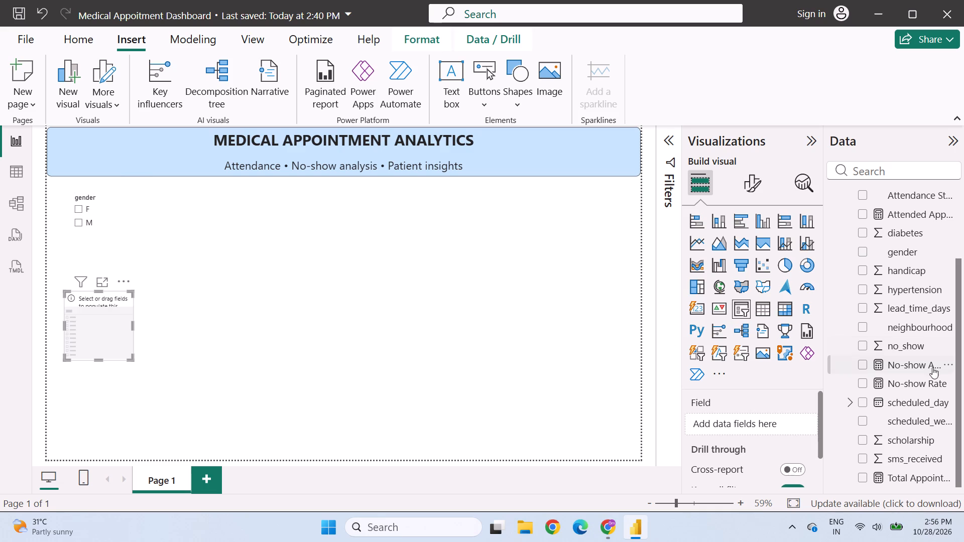
scroll(901, 373, down, 8)
scroll(901, 373, up, 7)
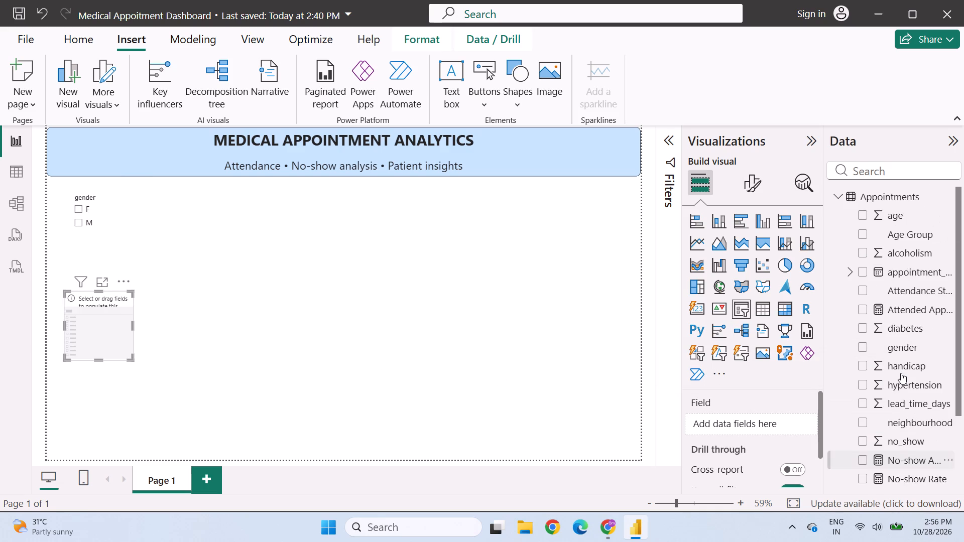
click(864, 234)
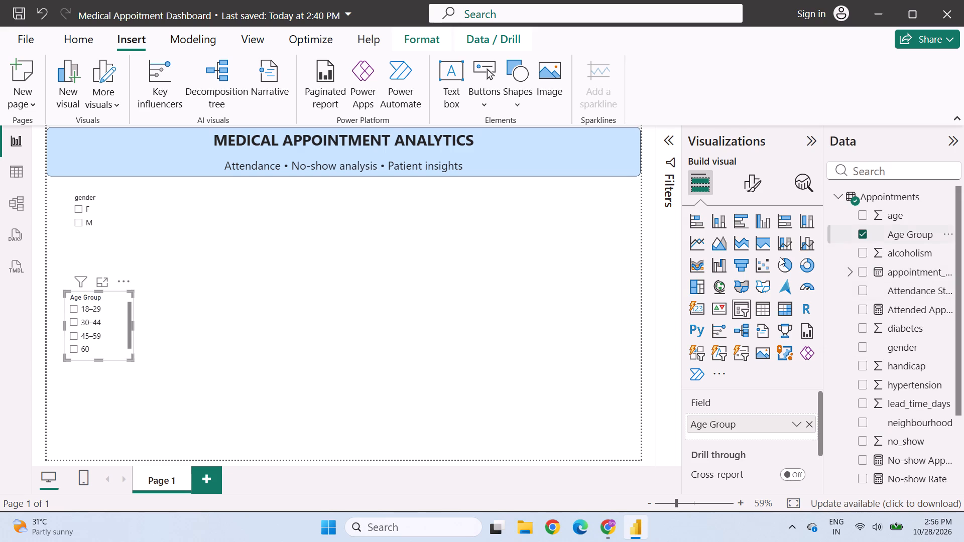
drag(106, 312, 109, 312)
drag(109, 312, 182, 218)
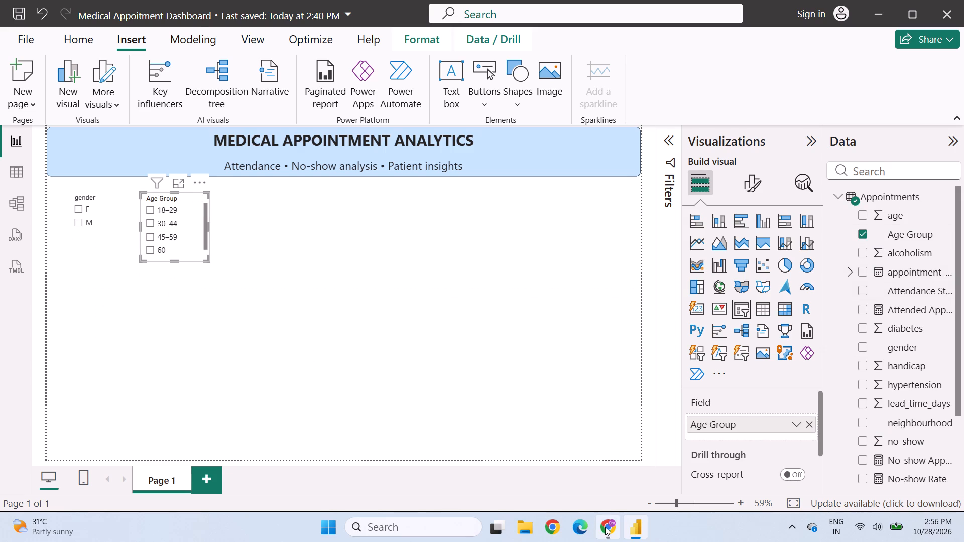
Check the guide for the fields of slicers 3 and 4, and look for SMS Status among the Appointments fields in Power BI.
click(605, 527)
scroll(453, 369, down, 1)
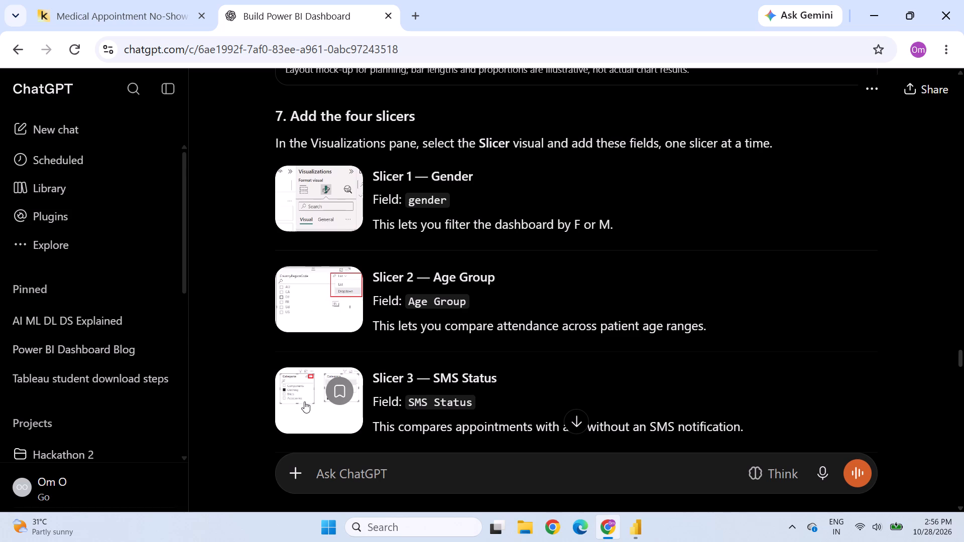
click(638, 532)
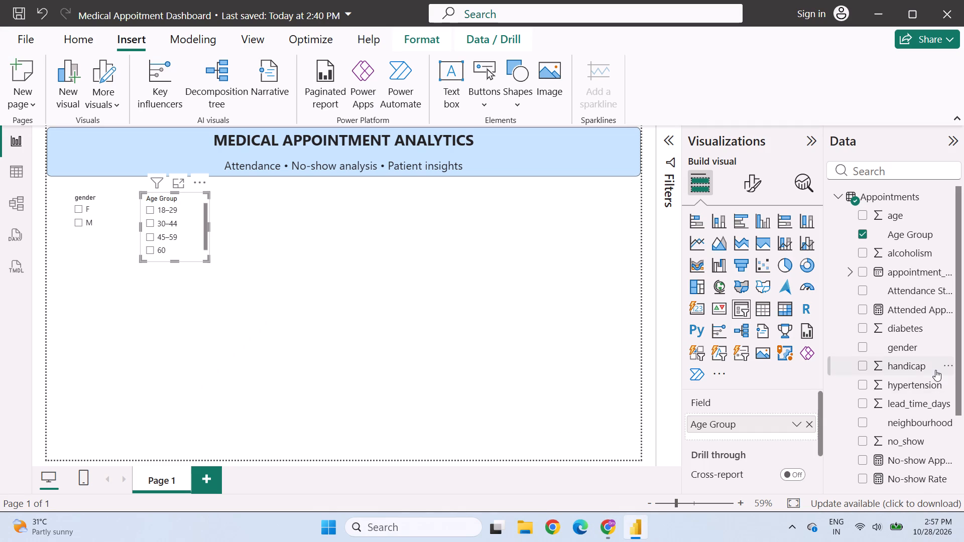
scroll(912, 358, down, 6)
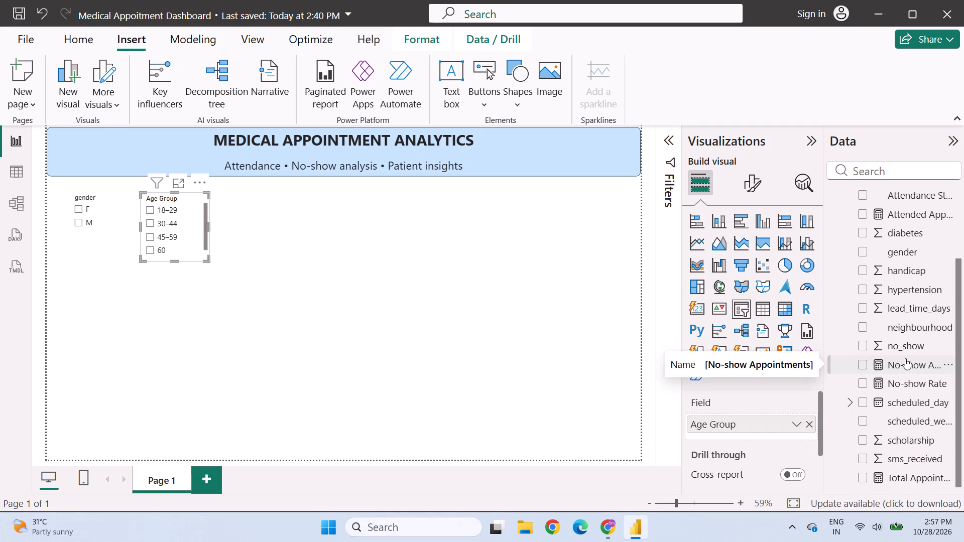
click(608, 527)
scroll(496, 356, down, 2)
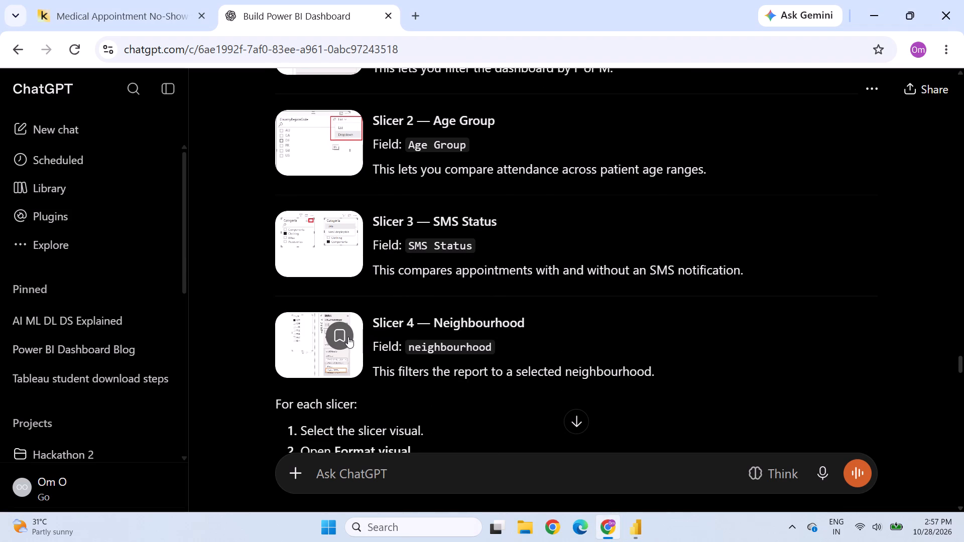
Switch to Power BI and add a separate slicer for the neighbourhood field.
click(637, 534)
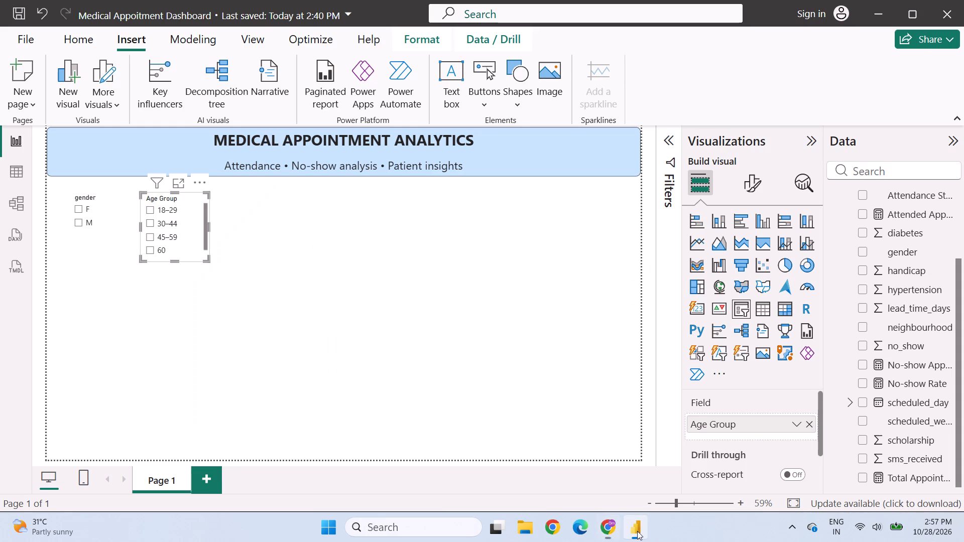
click(567, 323)
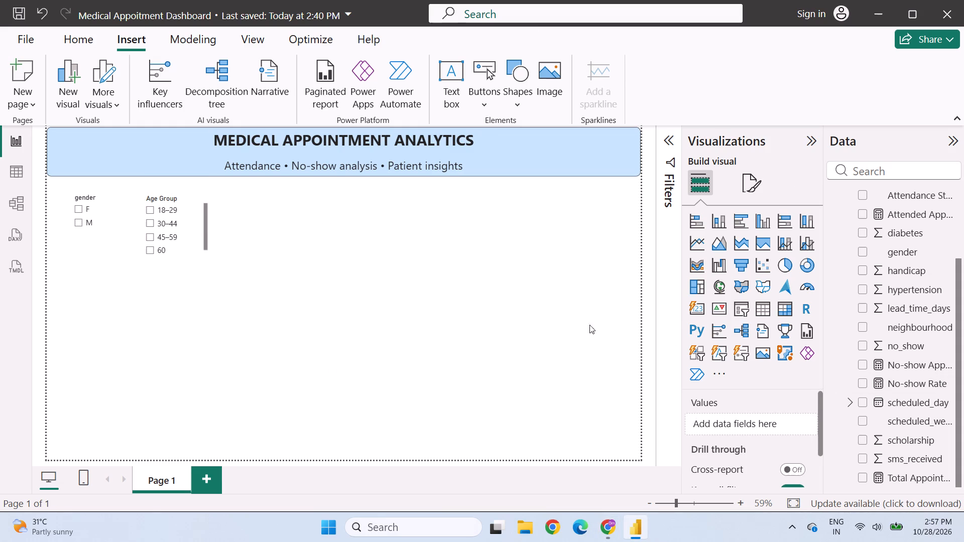
click(744, 308)
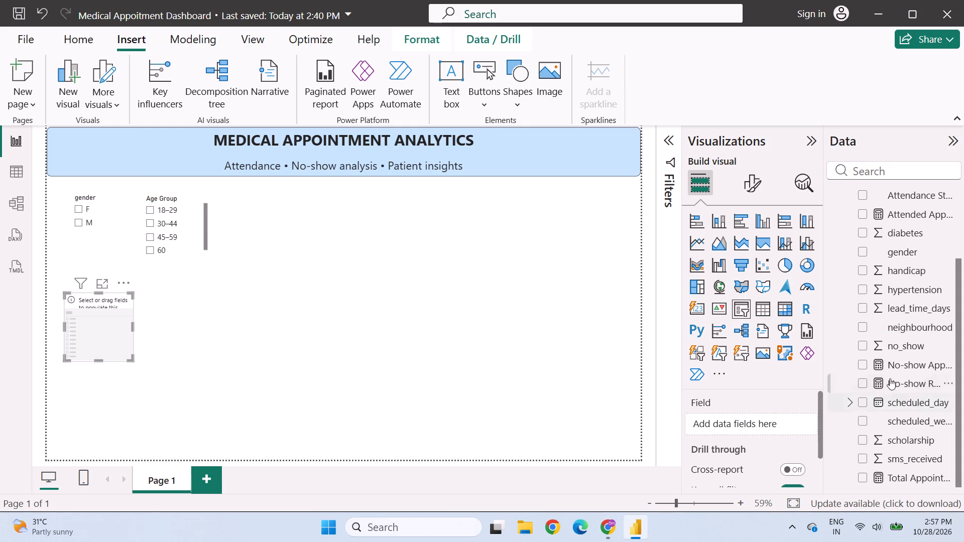
click(863, 327)
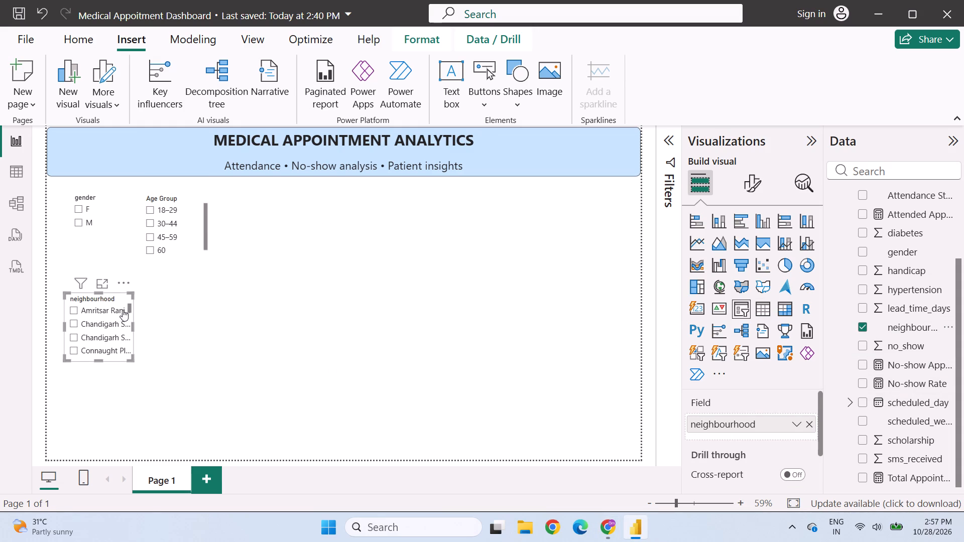
Shorten the neighbourhood slicer slightly and place it right of the Age Group slicer at the same level, leaving a gap between them.
scroll(105, 318, down, 19)
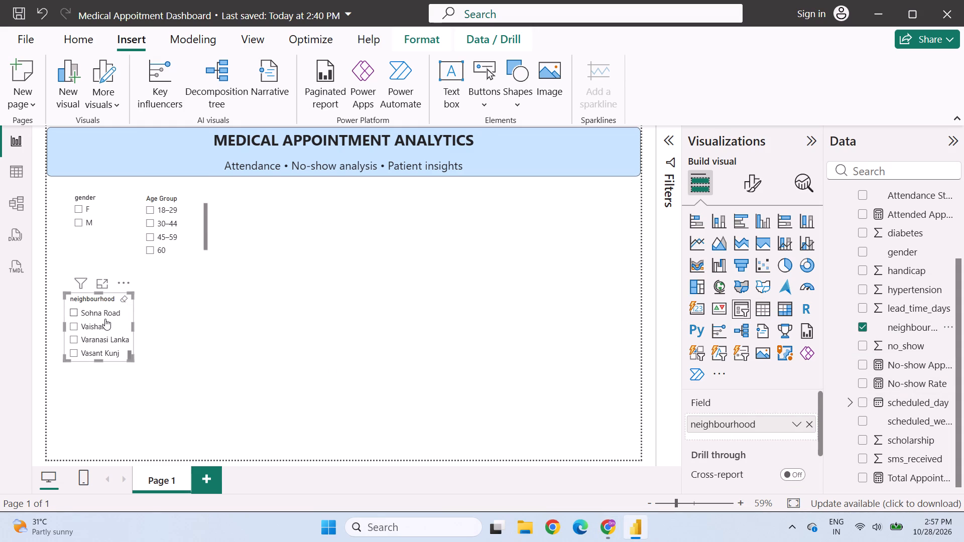
scroll(105, 319, up, 14)
drag(100, 299, 118, 312)
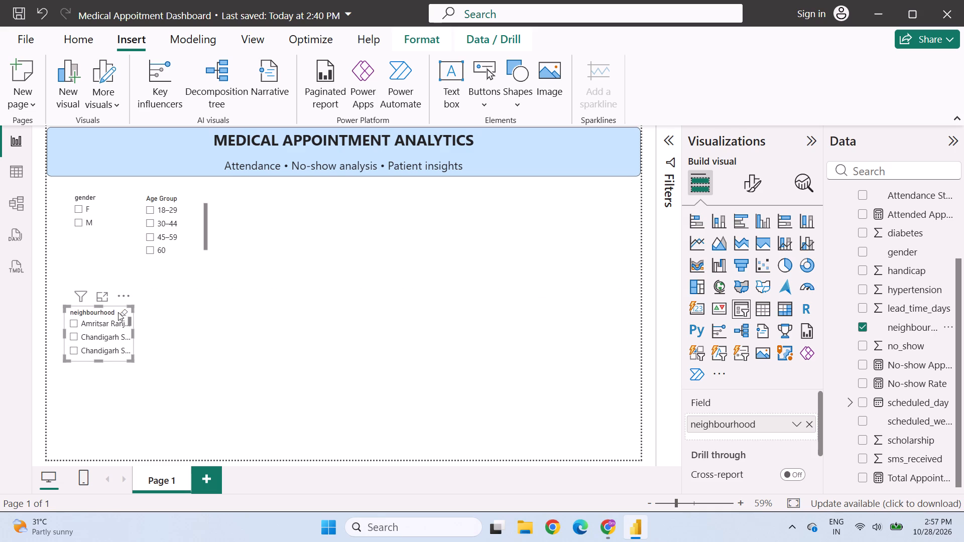
drag(102, 320, 300, 206)
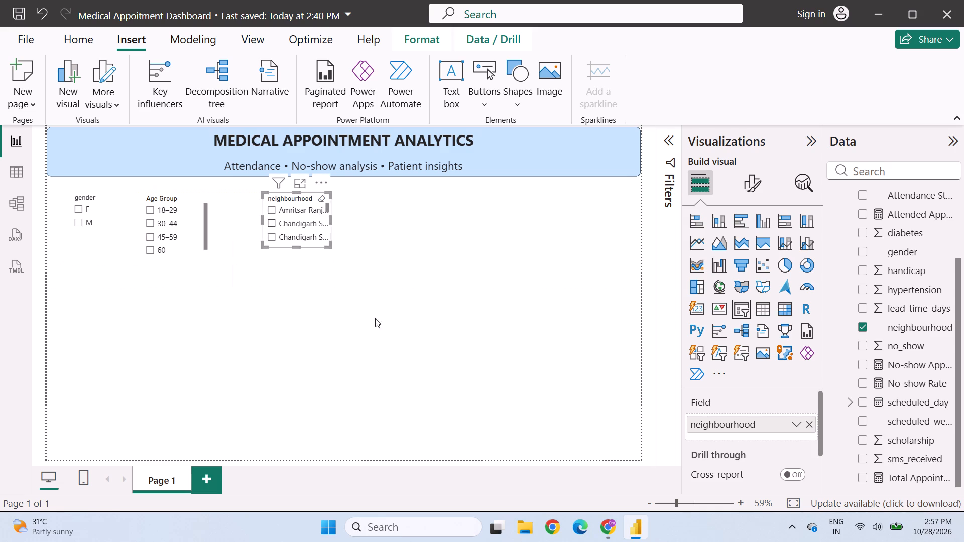
Search back through the ChatGPT guide in Chrome for the instructions on creating the SMS Status column from sms_received.
click(604, 537)
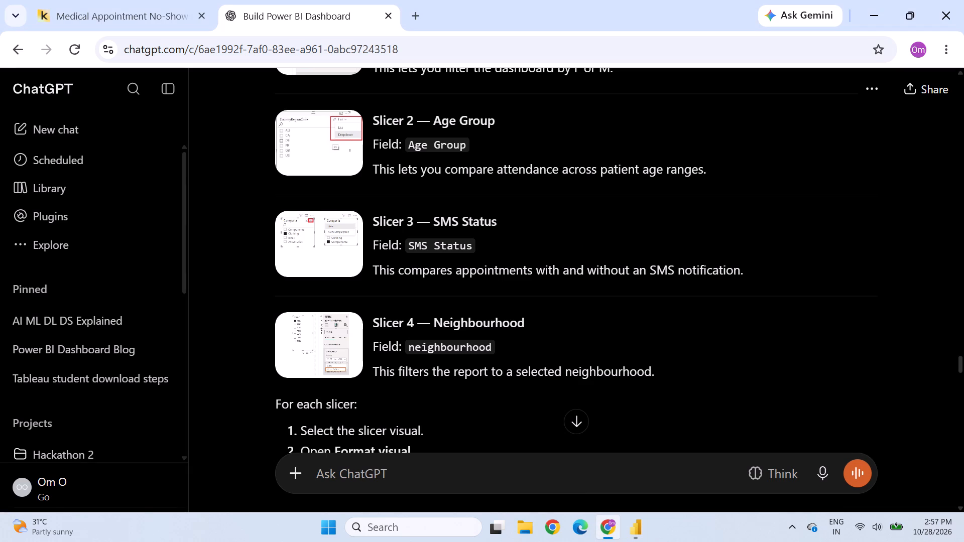
scroll(446, 314, up, 6)
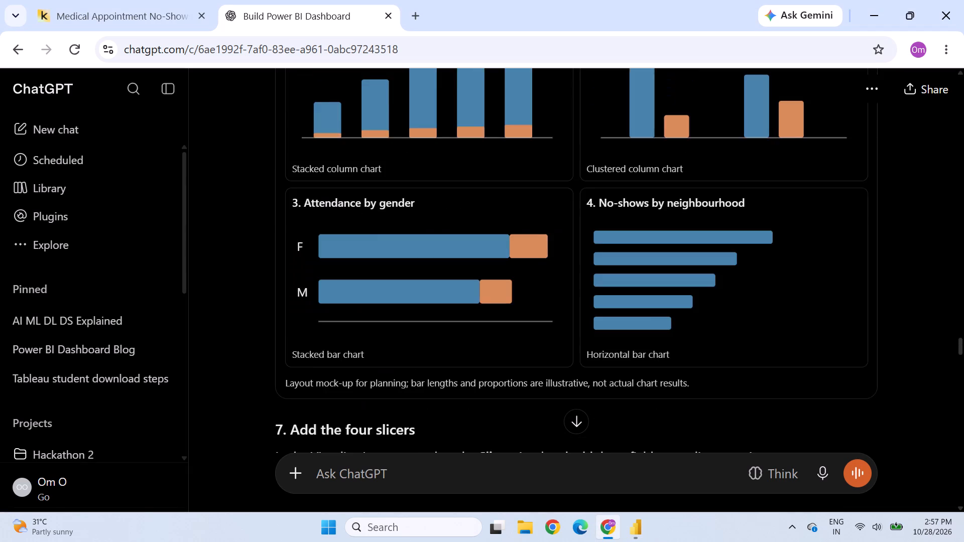
scroll(446, 314, up, 17)
scroll(446, 314, up, 9)
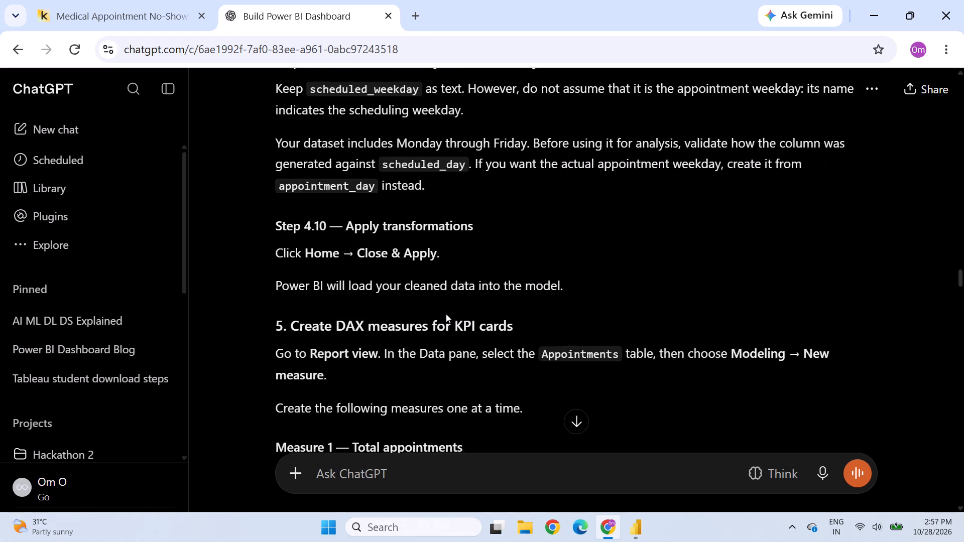
scroll(446, 314, up, 3)
scroll(446, 314, down, 5)
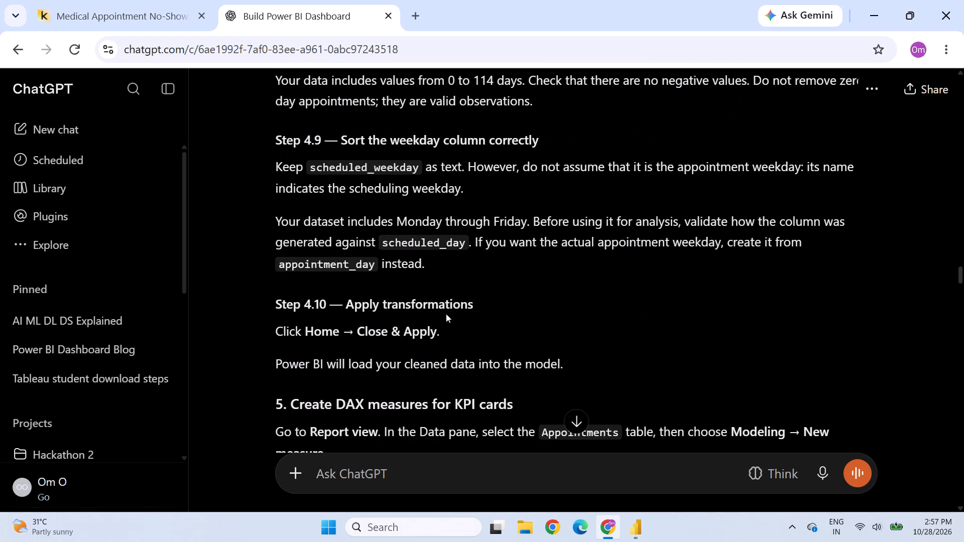
scroll(446, 314, down, 2)
scroll(446, 314, up, 12)
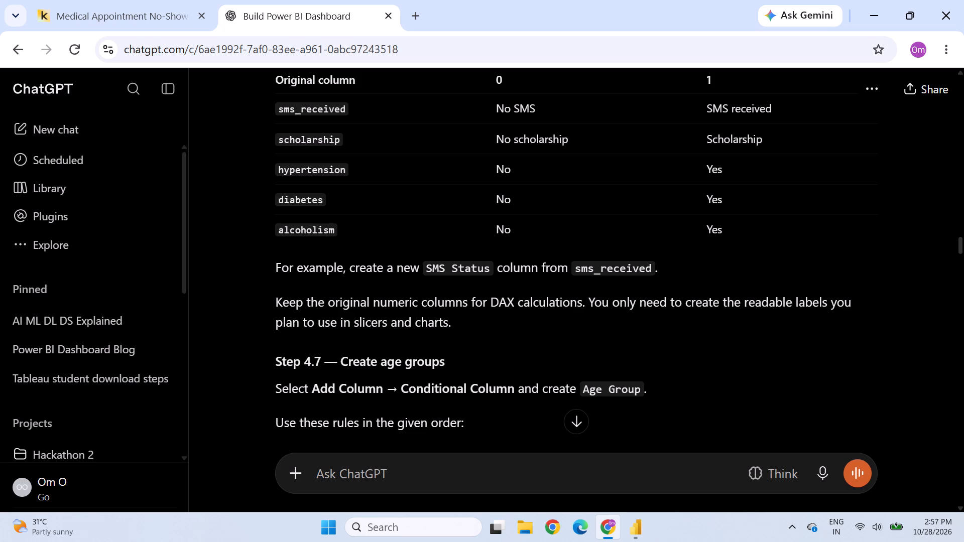
Switch to Power BI, open the Appointments query in Power Query Editor and select the sms_received column.
click(635, 534)
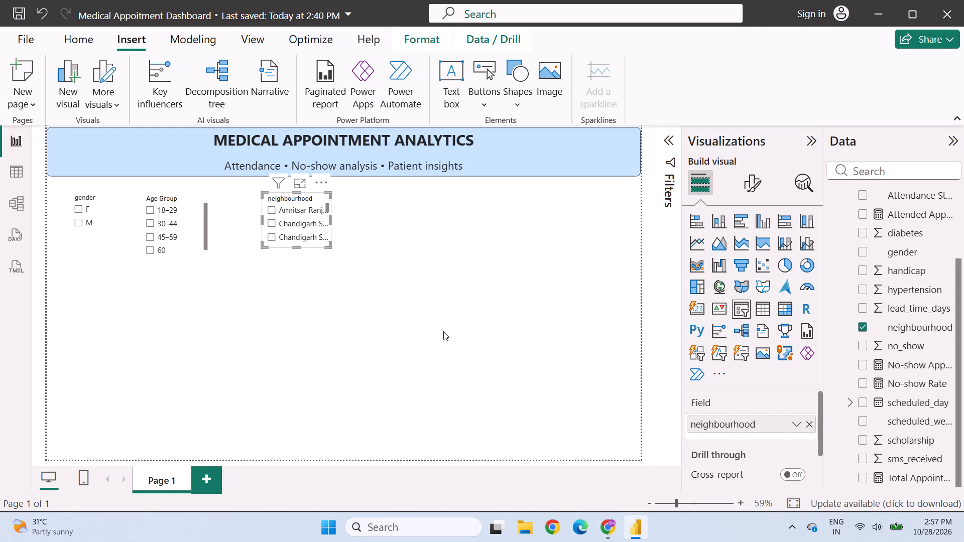
click(443, 331)
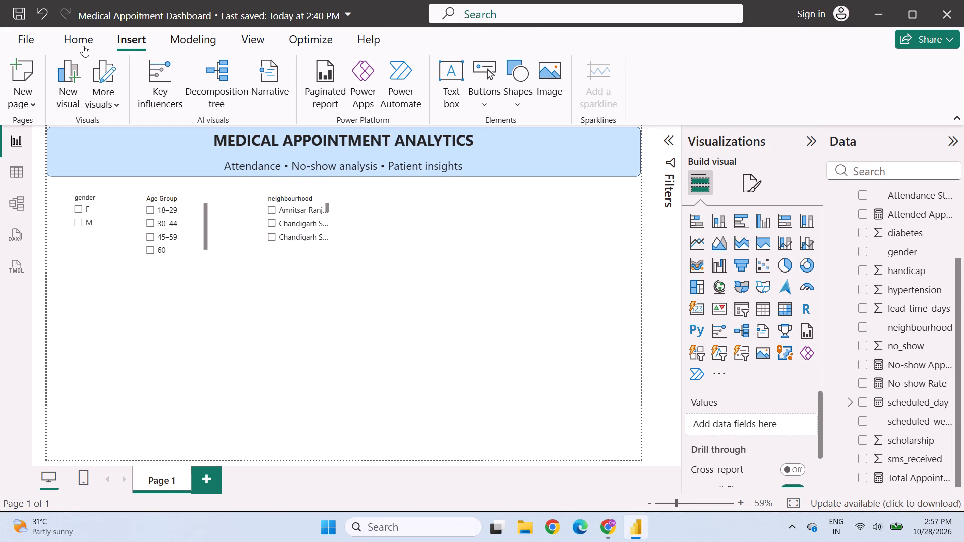
click(83, 46)
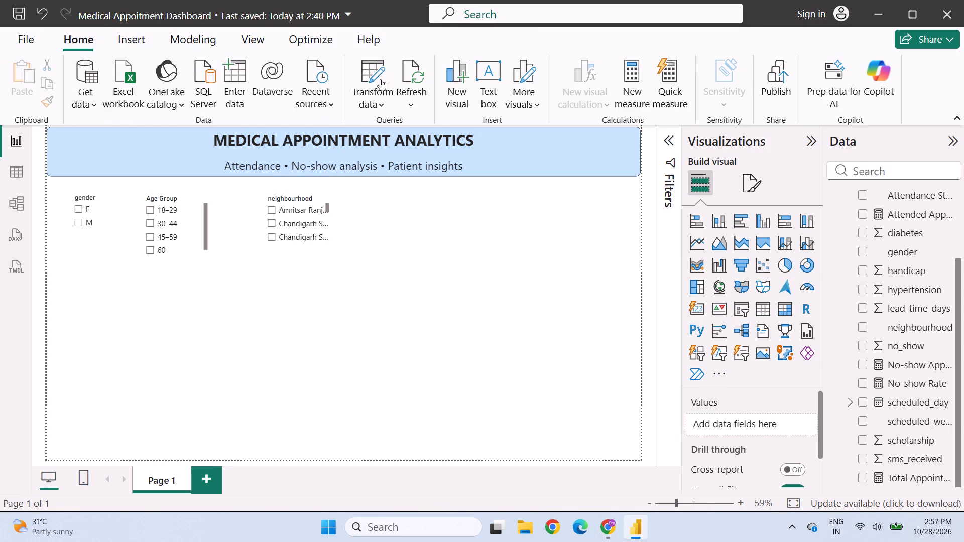
click(375, 70)
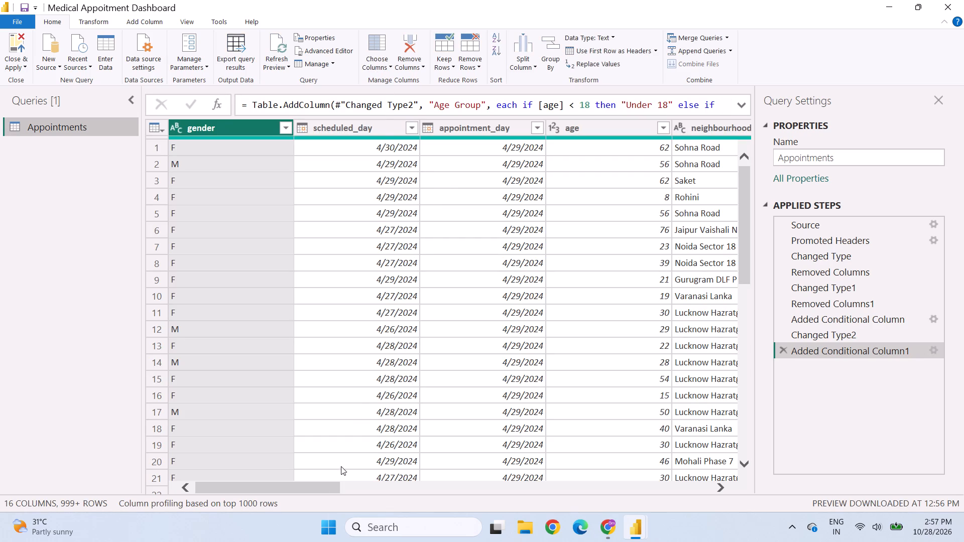
drag(318, 490, 512, 506)
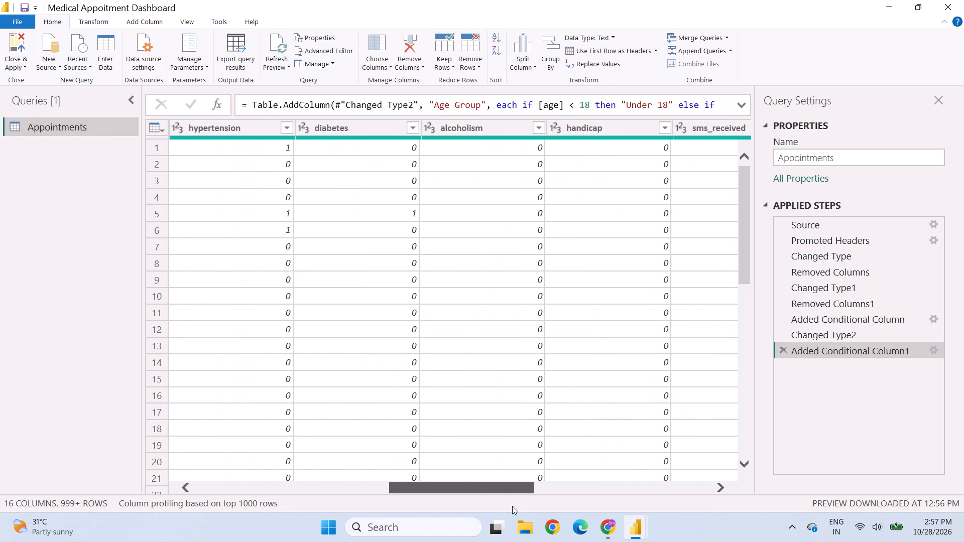
drag(512, 506, 677, 525)
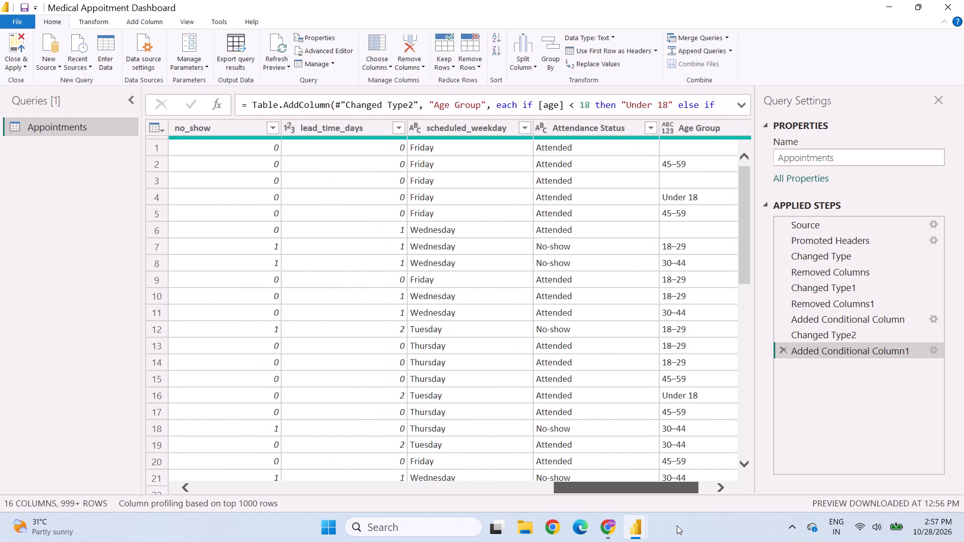
drag(677, 525, 606, 520)
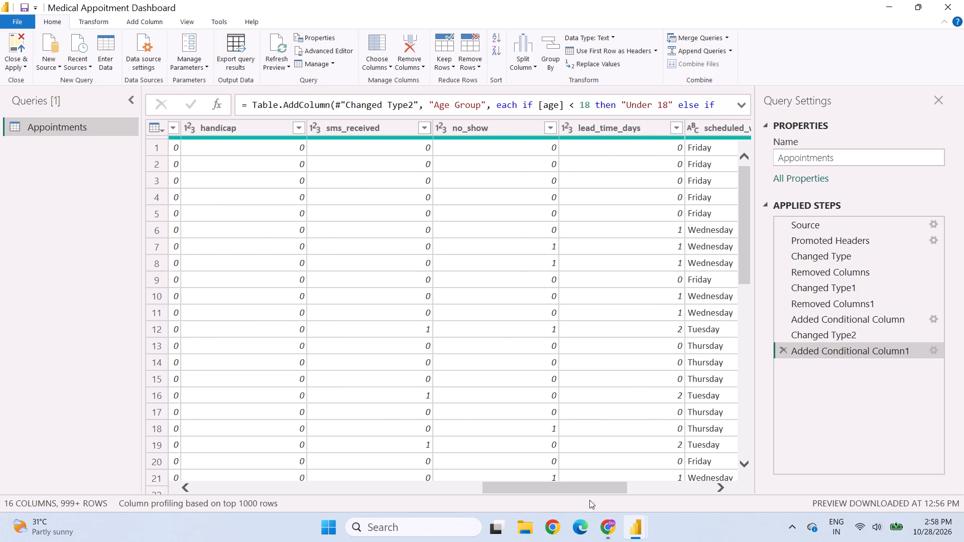
click(361, 128)
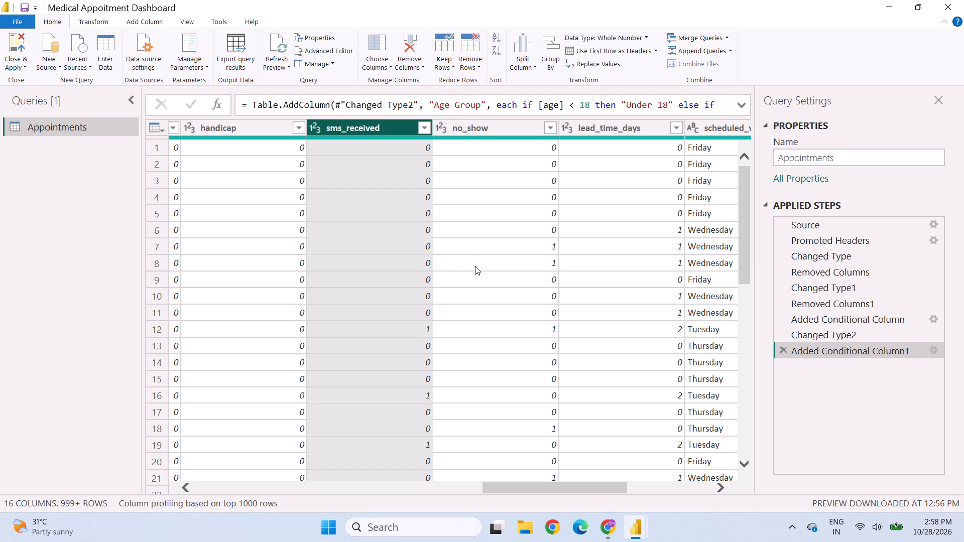
click(602, 533)
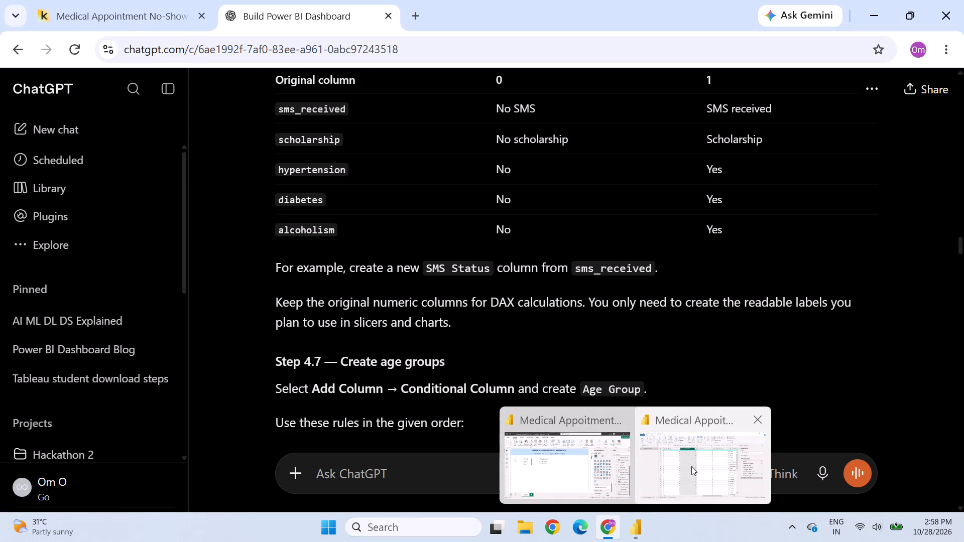
click(691, 466)
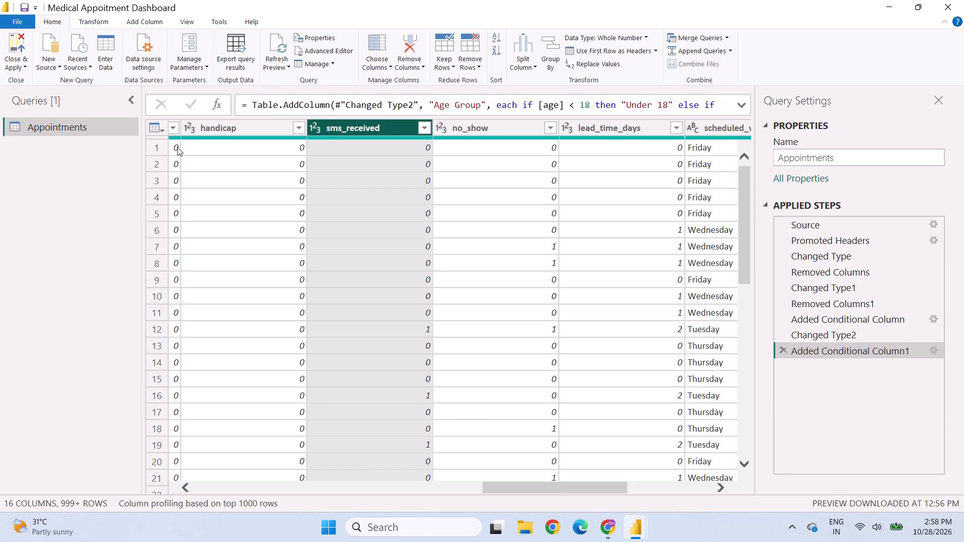
Start a new conditional column and name it SMS Status, copying the name from the ChatGPT guide in Chrome.
click(134, 21)
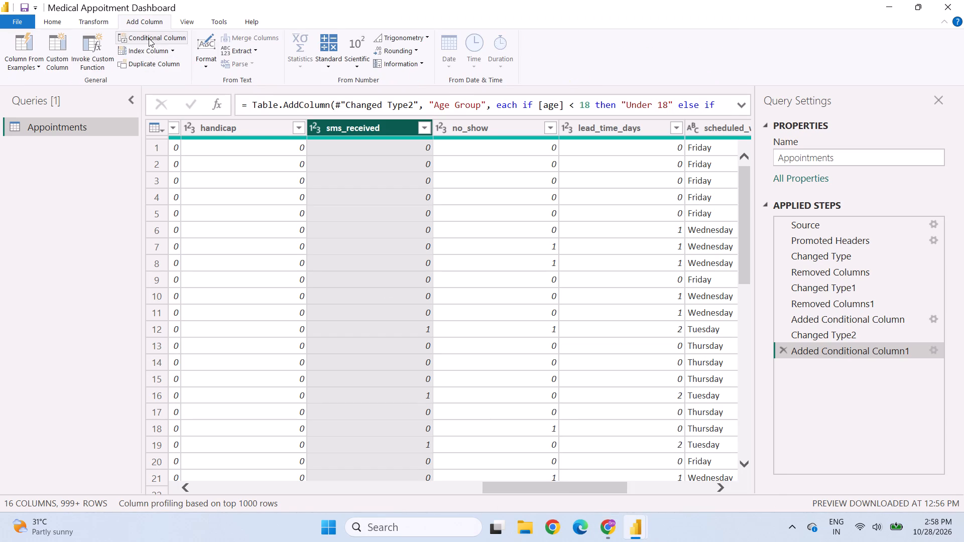
click(149, 38)
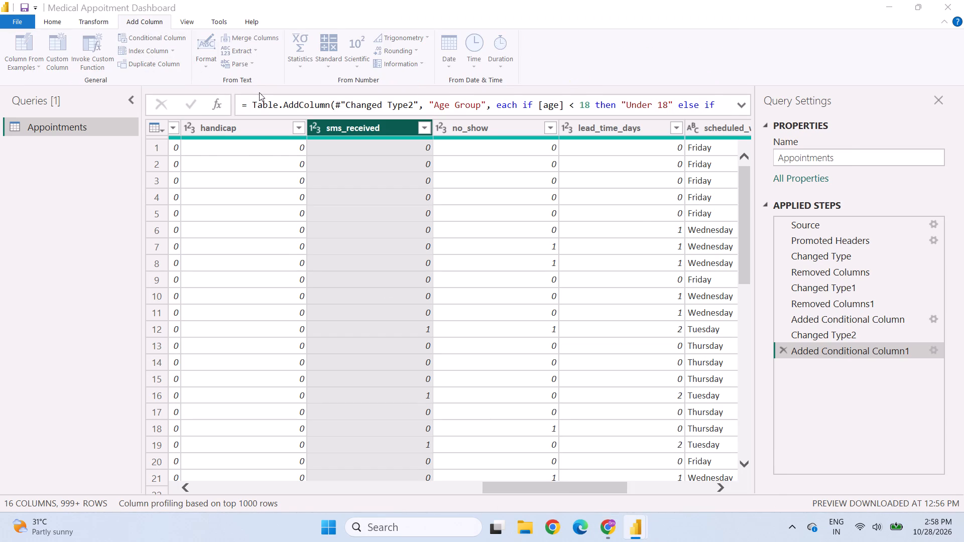
drag(190, 195, 116, 192)
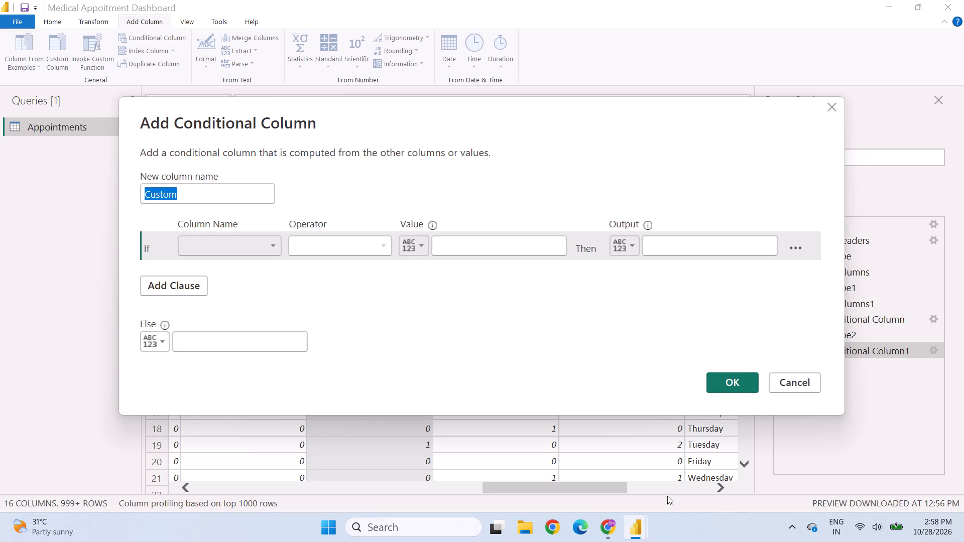
click(608, 540)
drag(427, 269, 488, 270)
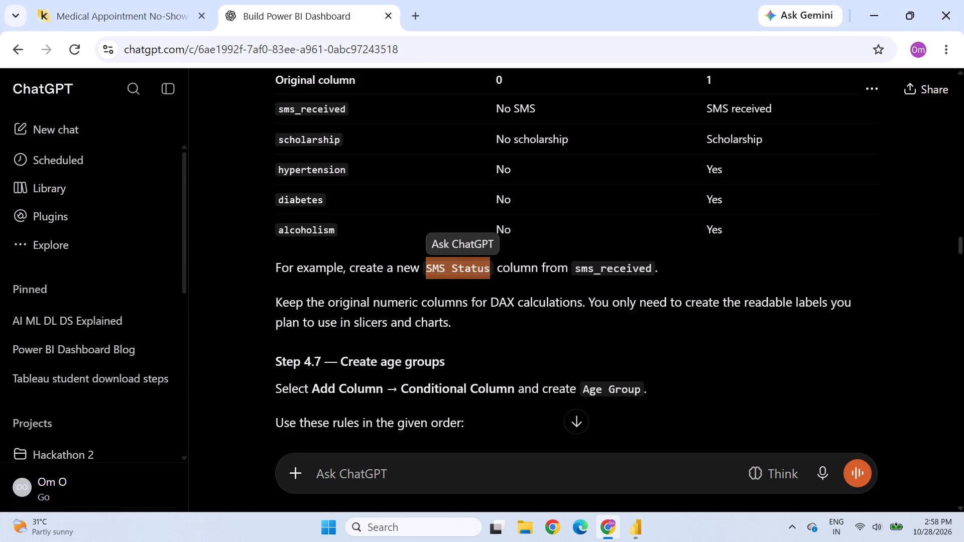
key(ctrl+c)
click(631, 532)
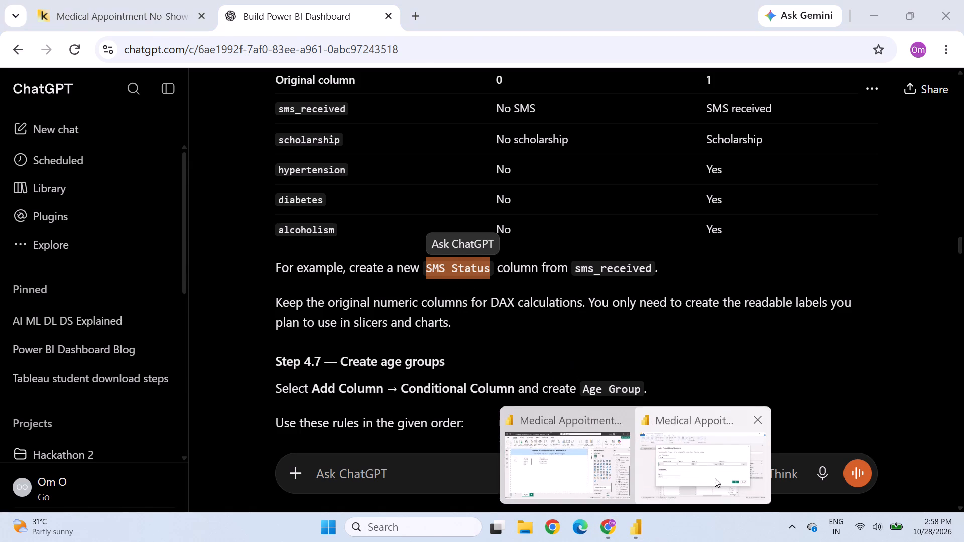
click(705, 470)
drag(205, 200, 104, 185)
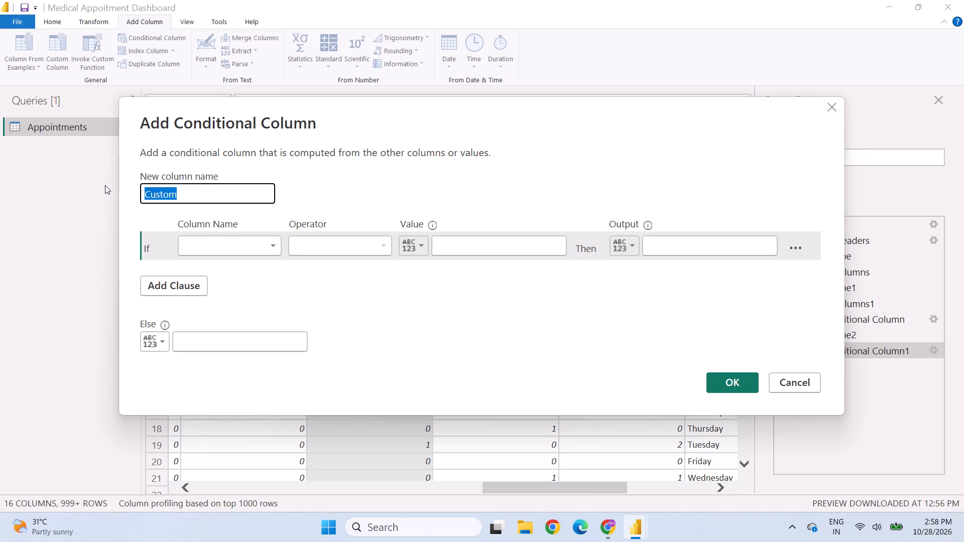
key(ctrl+v)
Set the first rule to output No SMS when sms_received equals 0, copying the label from step 4.6 of the guide.
click(612, 531)
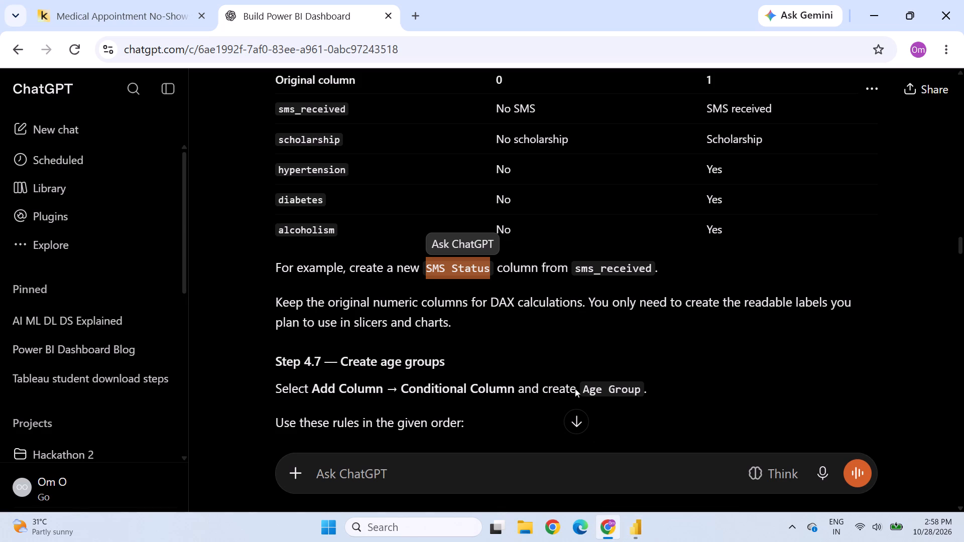
scroll(571, 358, up, 1)
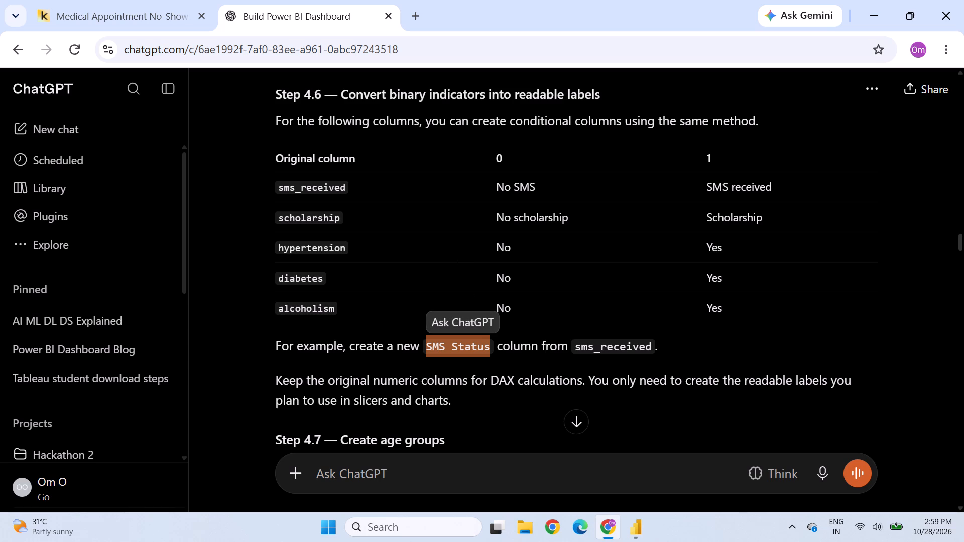
scroll(558, 229, down, 1)
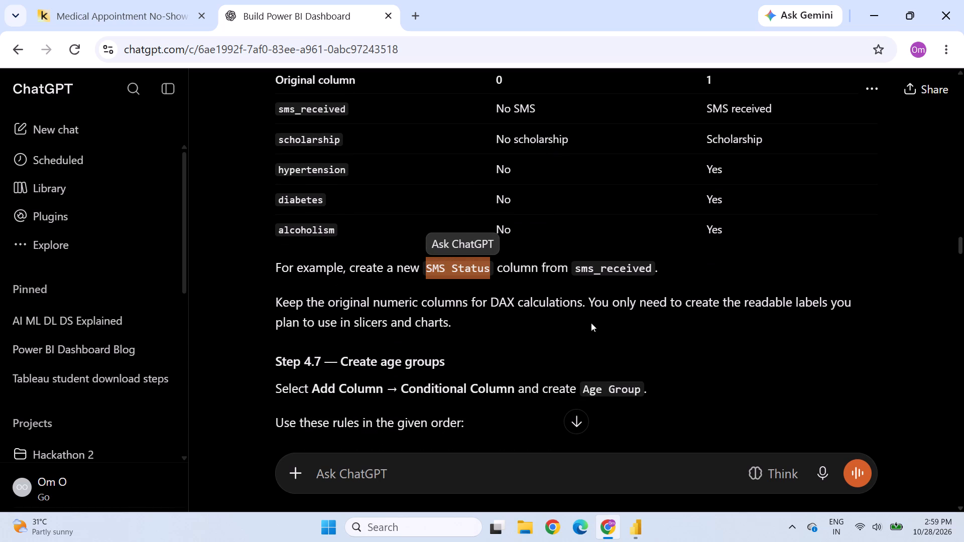
click(643, 533)
click(685, 470)
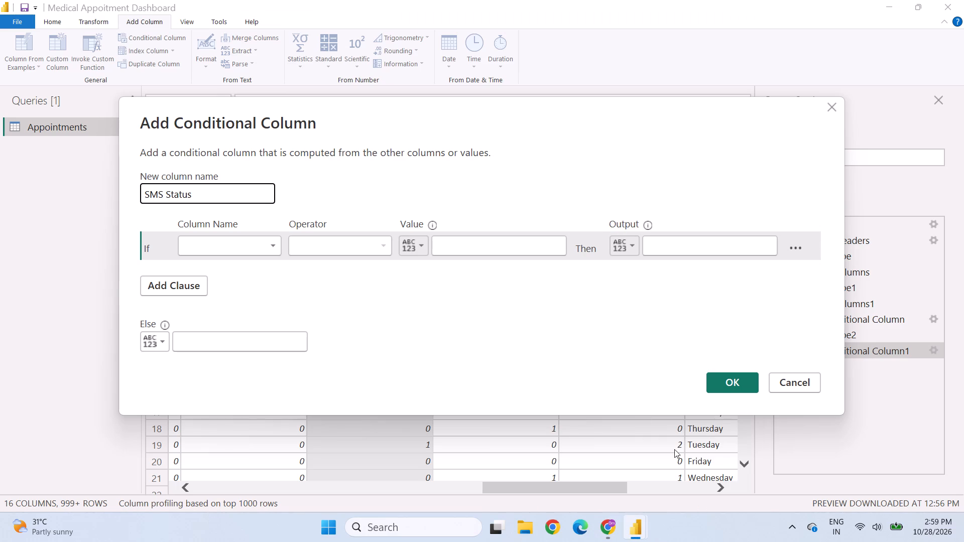
click(222, 249)
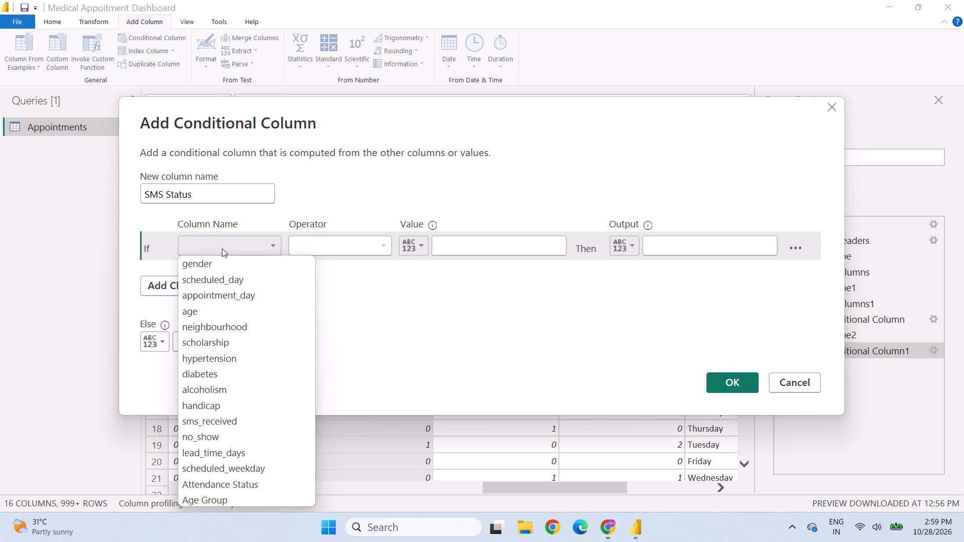
click(216, 416)
click(474, 247)
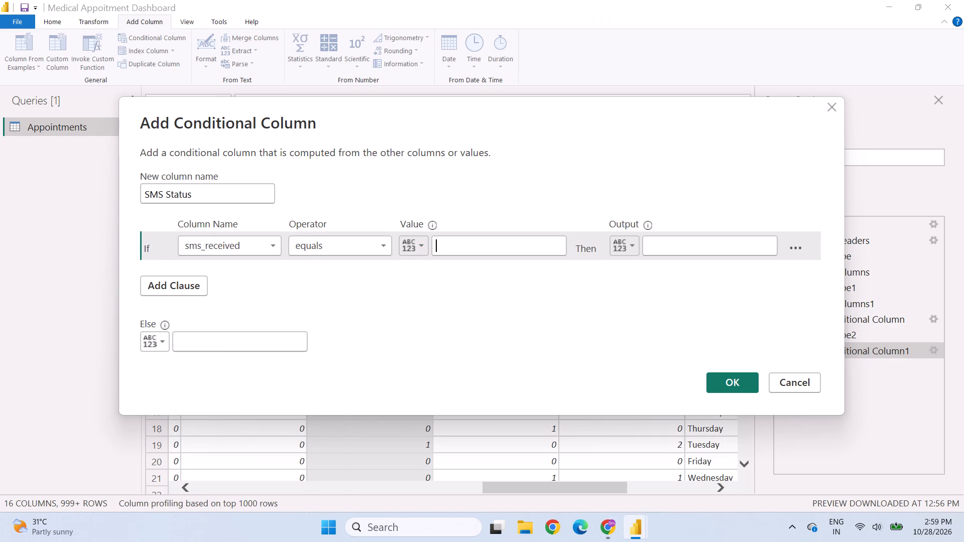
key(0)
click(693, 244)
click(615, 532)
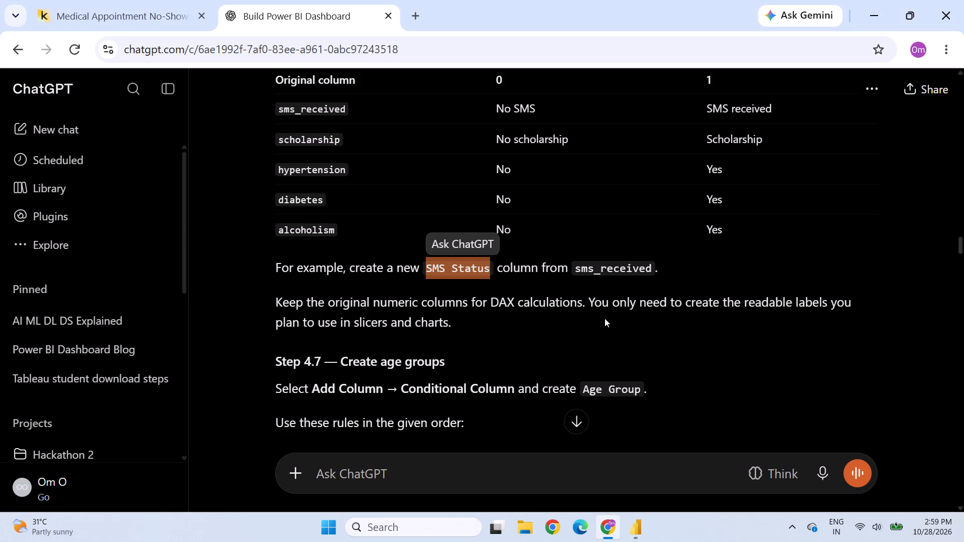
scroll(605, 318, up, 1)
drag(499, 182, 538, 183)
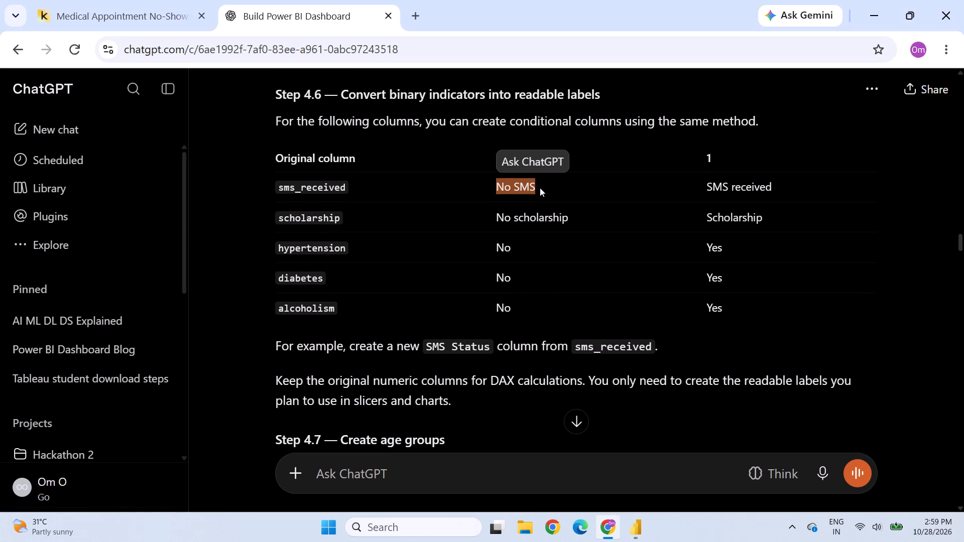
key(ctrl+c)
click(640, 523)
click(666, 478)
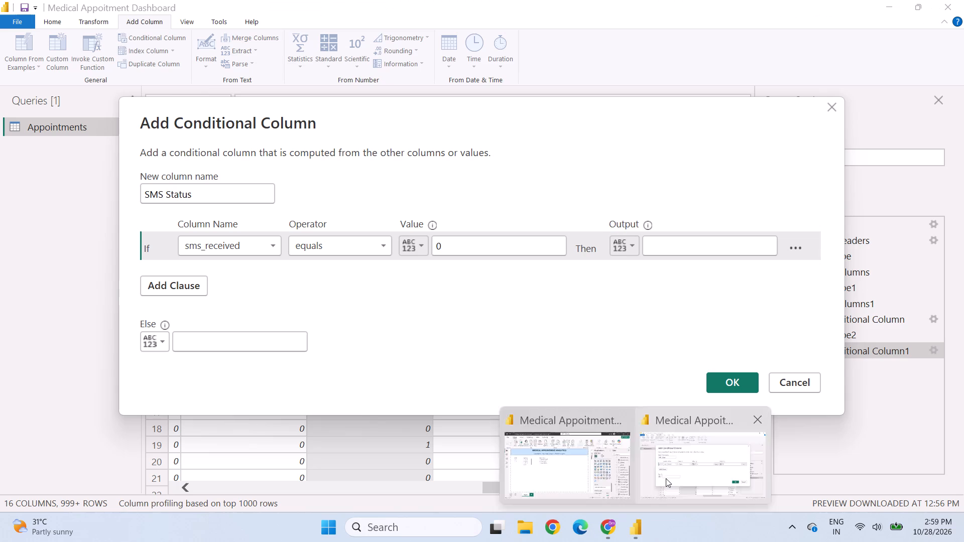
click(658, 243)
key(ctrl+v)
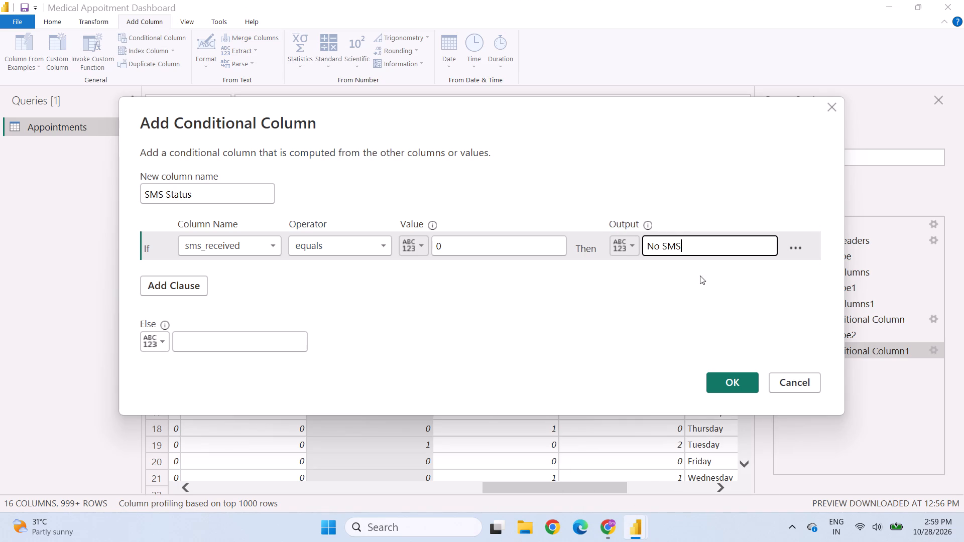
Add an else-if rule that outputs SMS received when sms_received equals 1, copying the label from the guide.
click(185, 289)
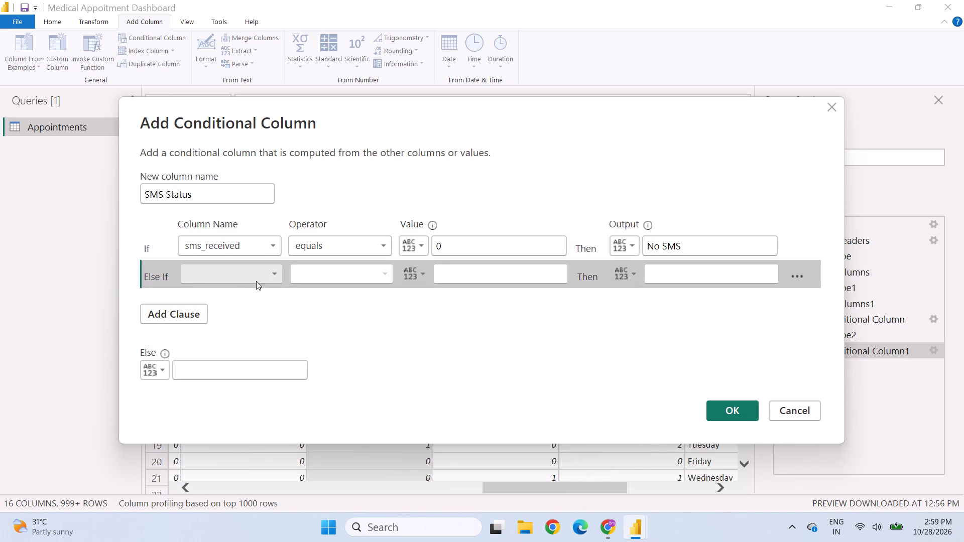
click(274, 272)
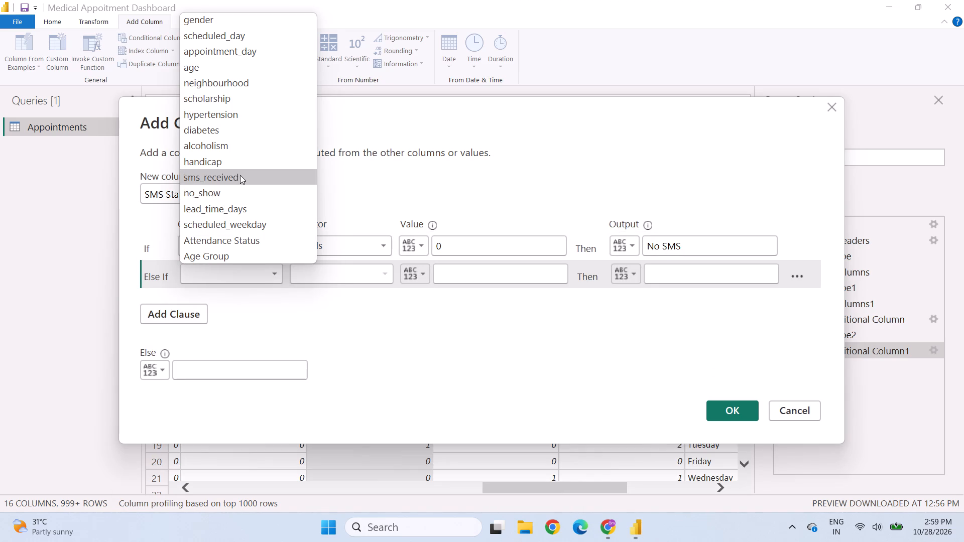
click(240, 175)
click(478, 278)
key(1)
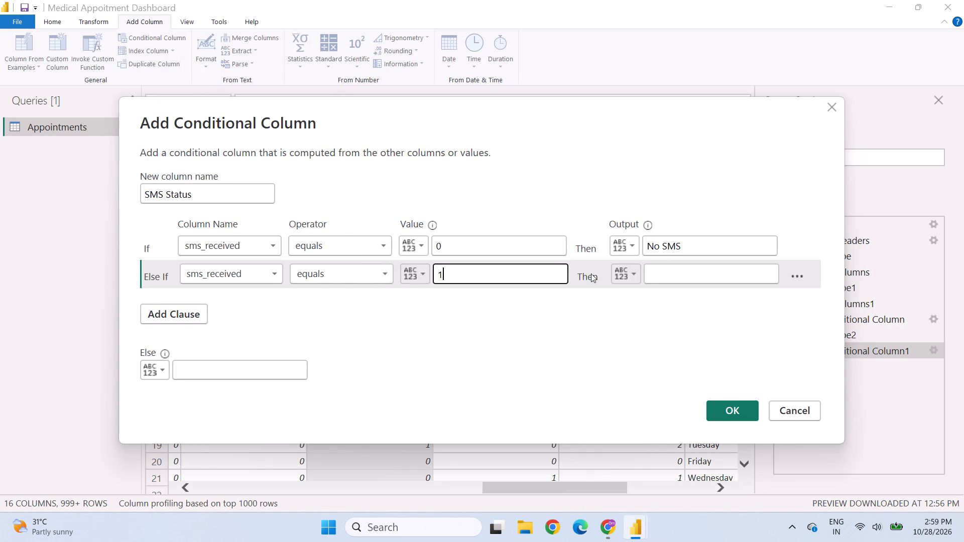
click(666, 274)
click(611, 528)
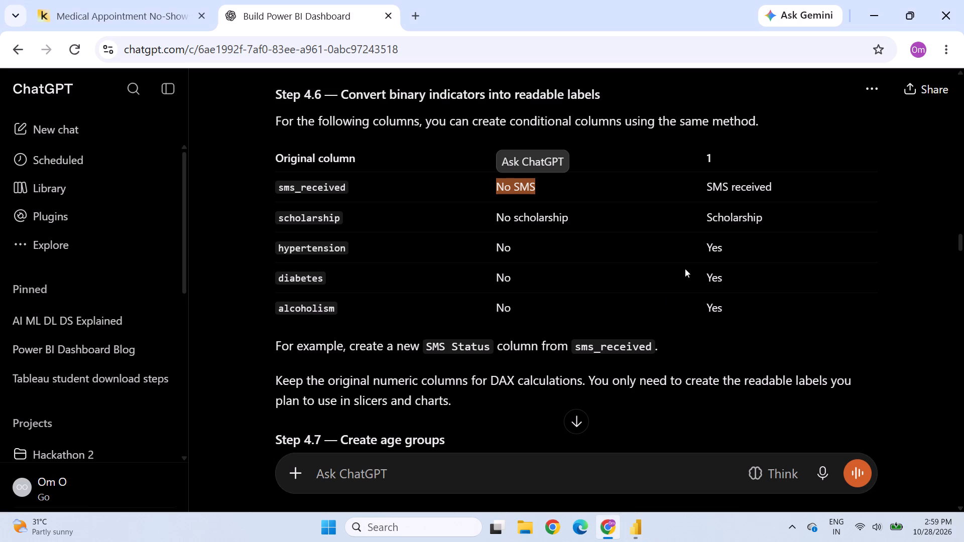
drag(709, 188, 780, 187)
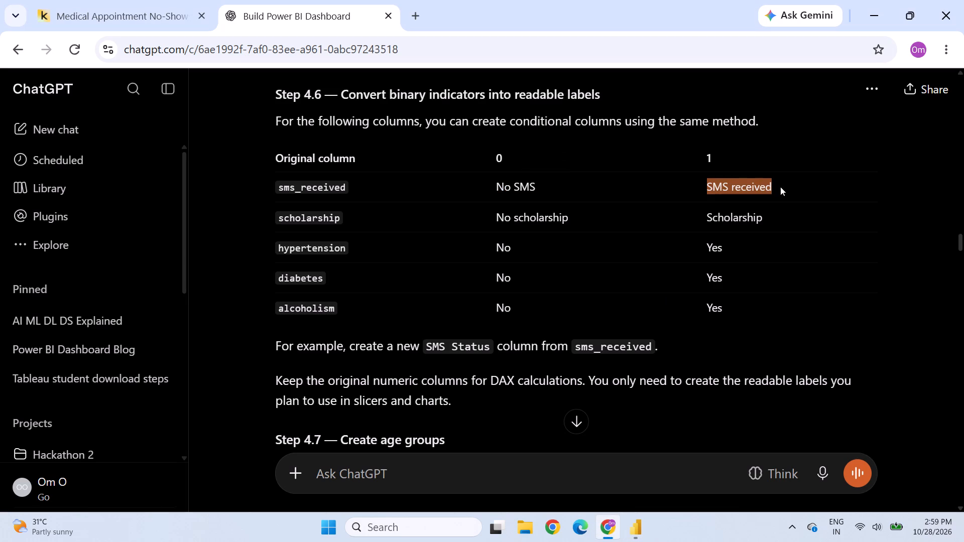
key(ctrl+c)
click(634, 530)
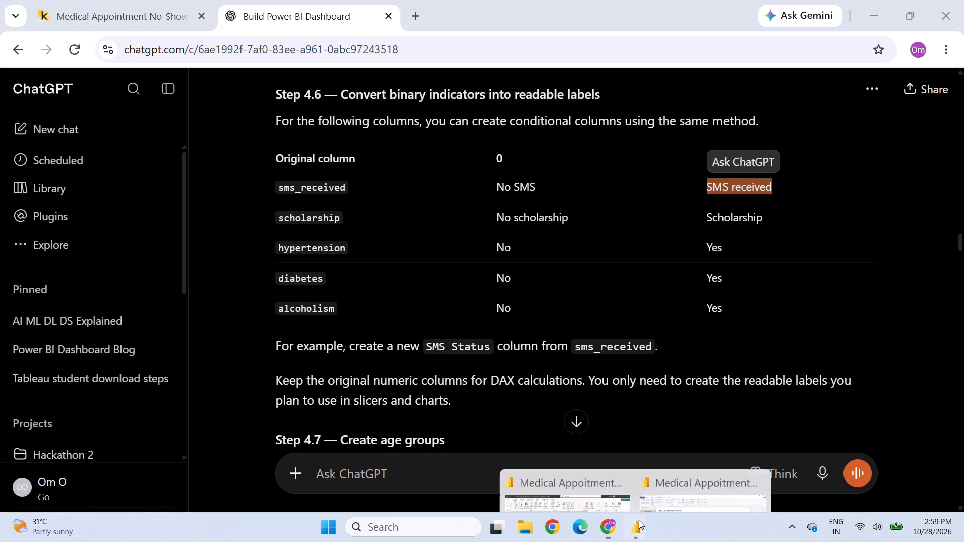
click(683, 460)
click(659, 278)
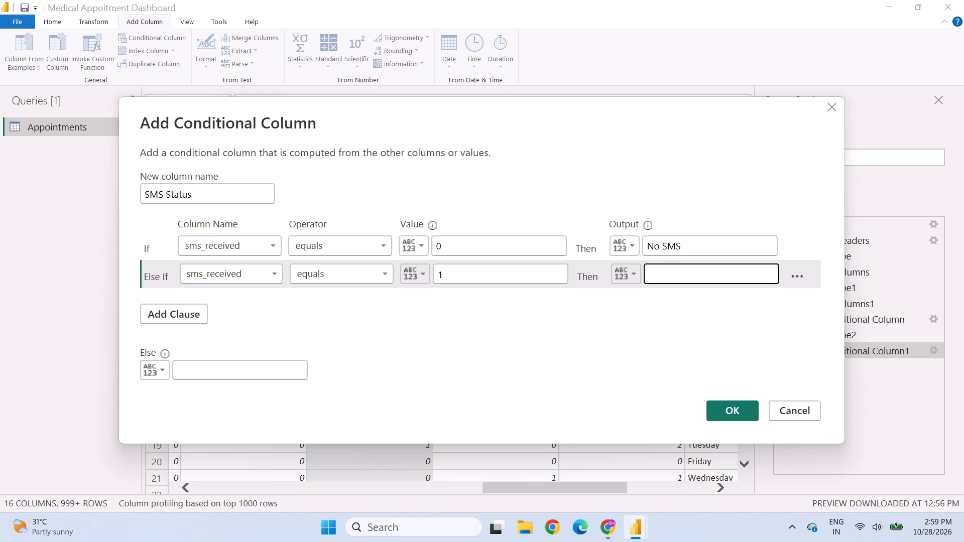
key(ctrl+v)
Set the fallback output to Invalid Input and create the SMS Status conditional column.
click(206, 373)
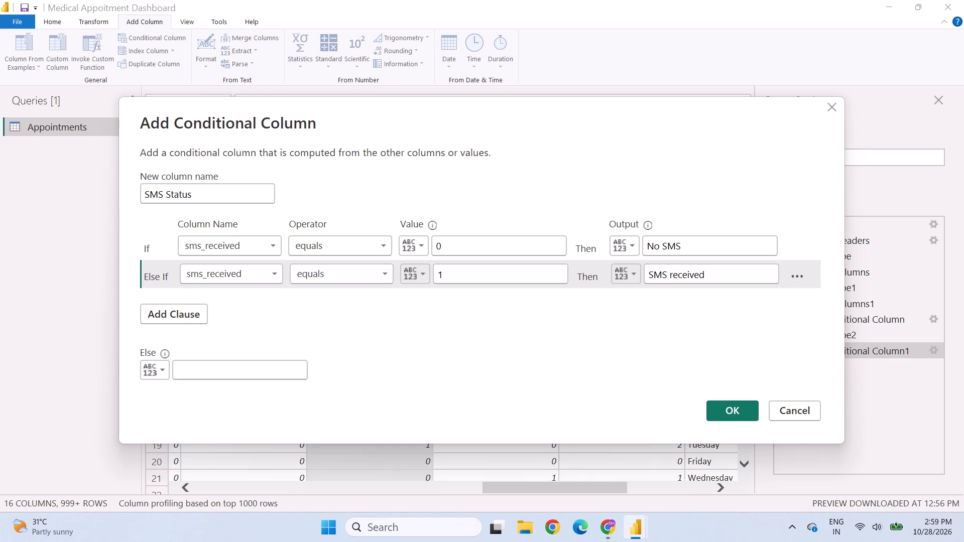
text(Invalid Input)
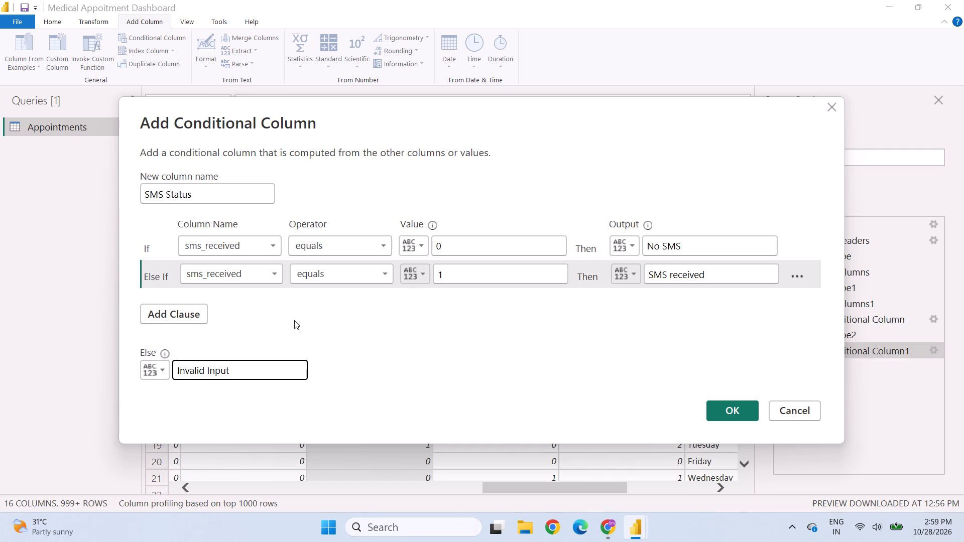
click(736, 410)
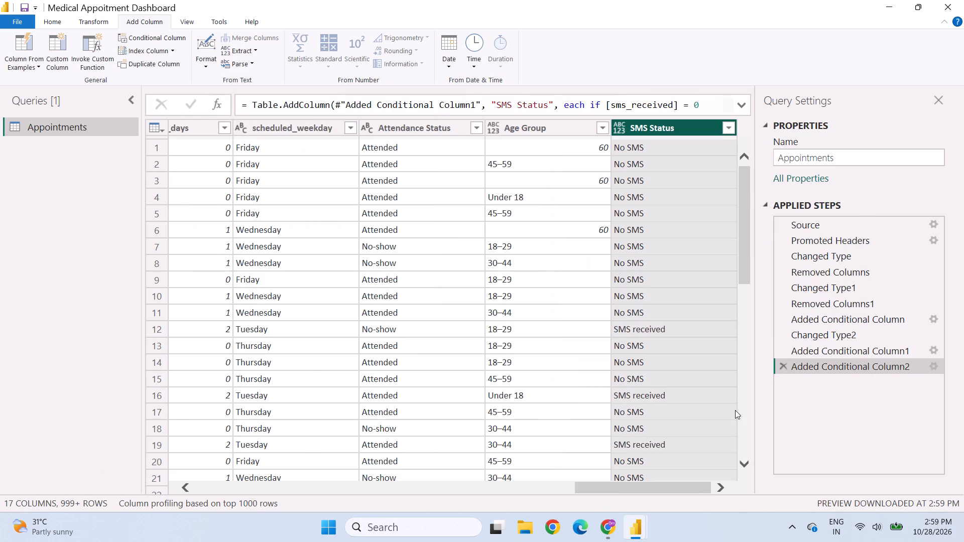
Check the rows of the new SMS Status column, then close the query editor and apply the changes to the report.
scroll(698, 354, down, 4)
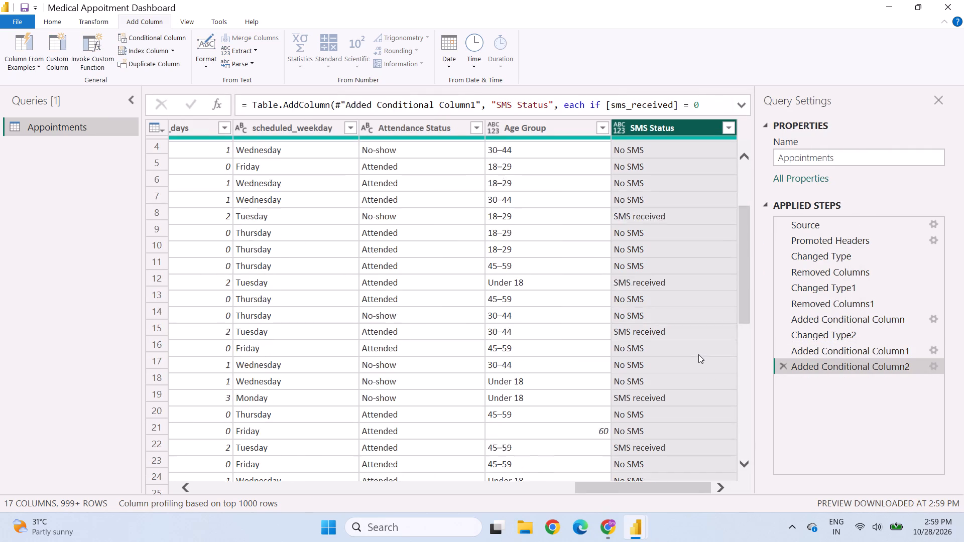
scroll(698, 354, down, 11)
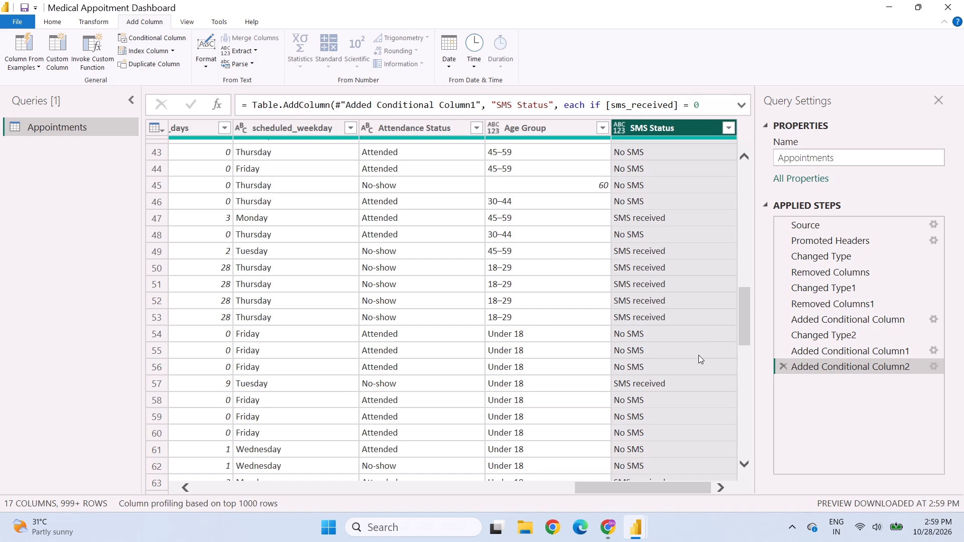
scroll(698, 355, down, 5)
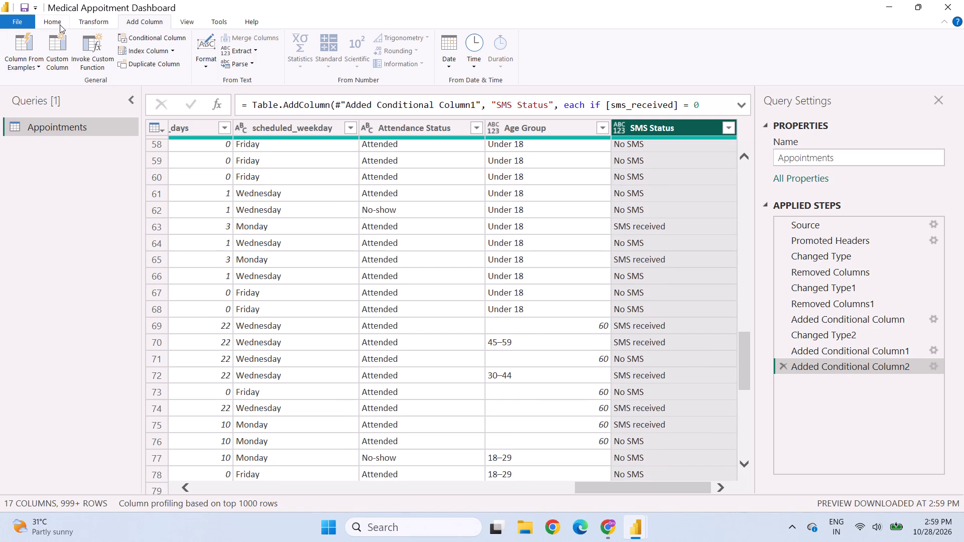
click(60, 24)
click(14, 39)
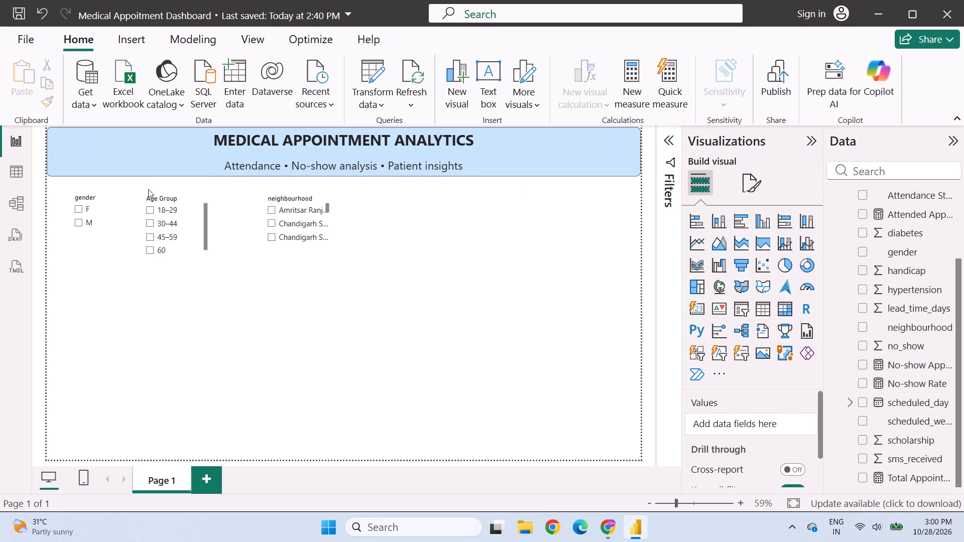
Add a slicer for the SMS Status field and place it at the far right of the slicer row below the title banner.
click(497, 352)
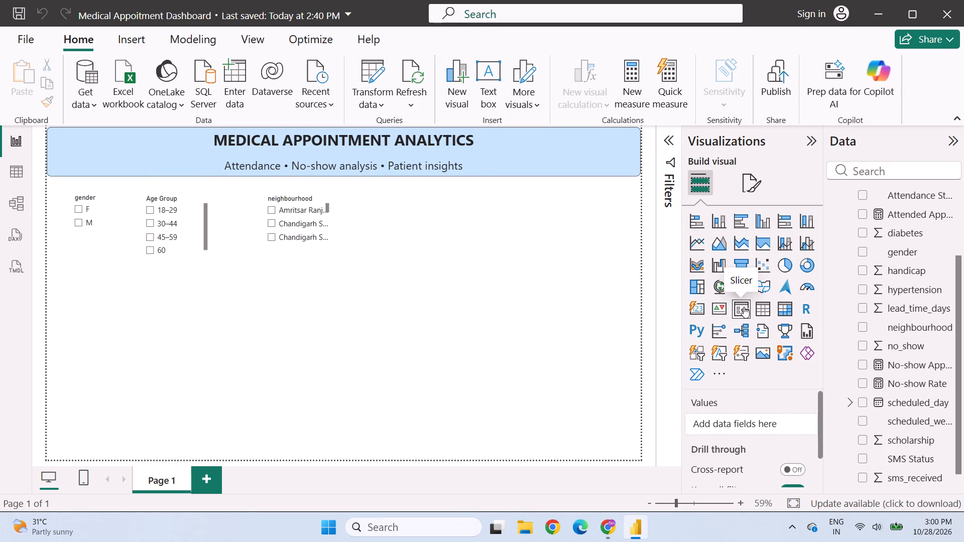
click(744, 307)
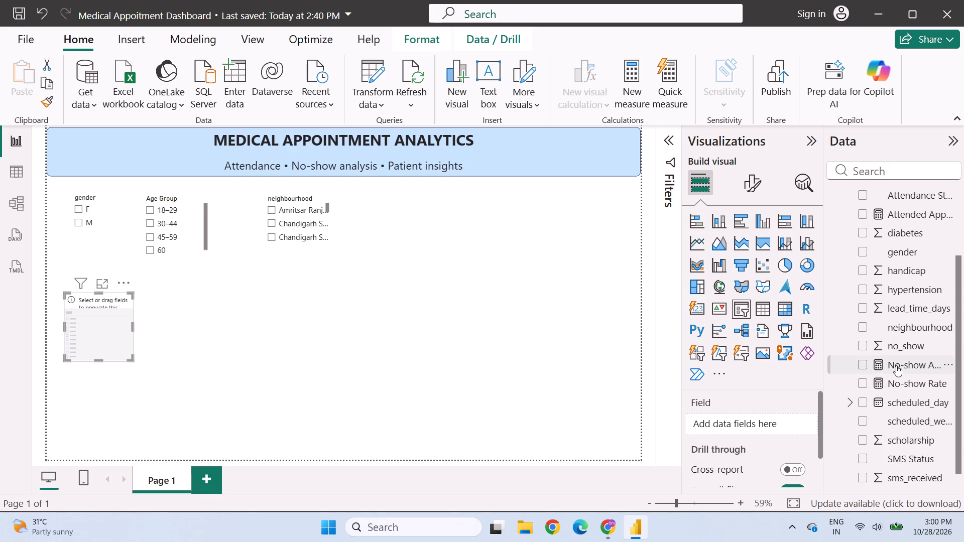
click(863, 458)
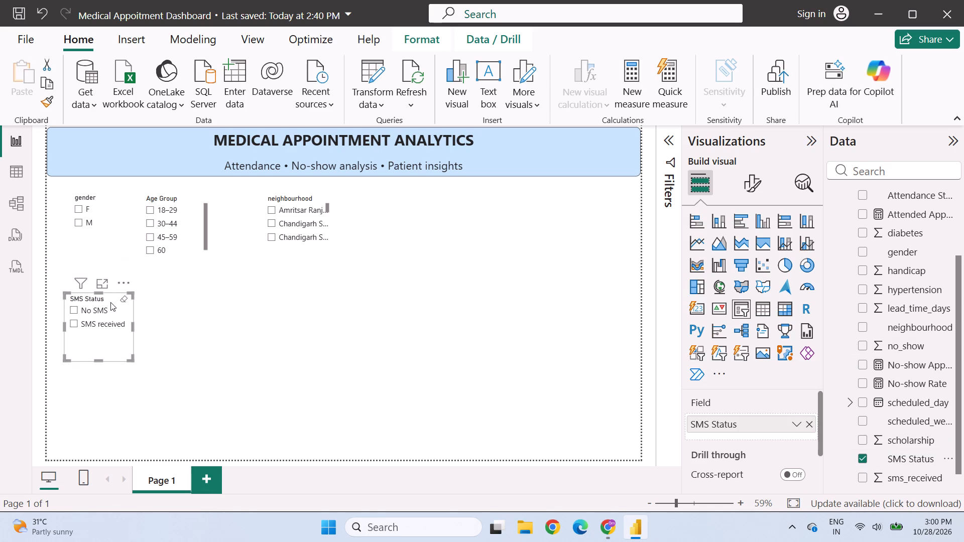
drag(107, 336, 571, 242)
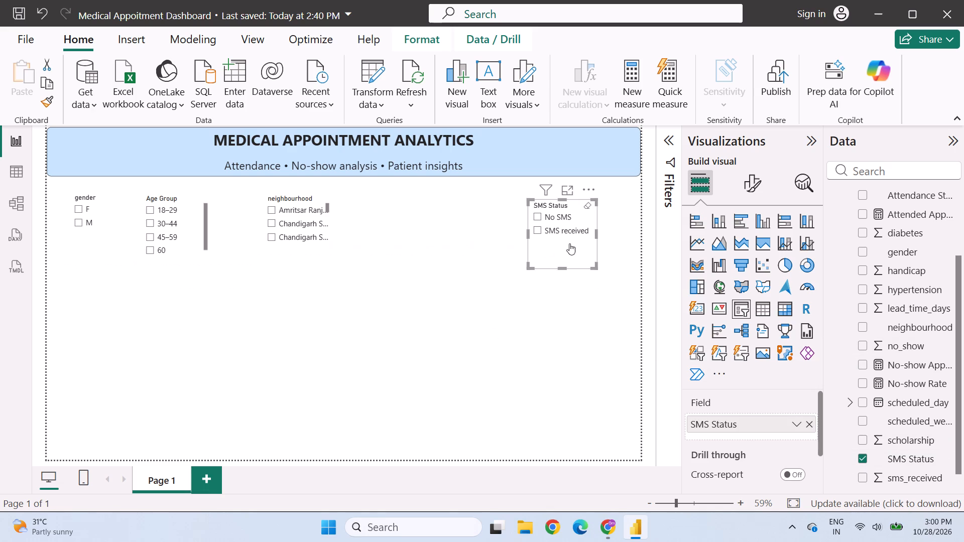
Switch to the ChatGPT guide in Chrome and examine the slicer order in section 6, Plan the dashboard layout.
click(604, 525)
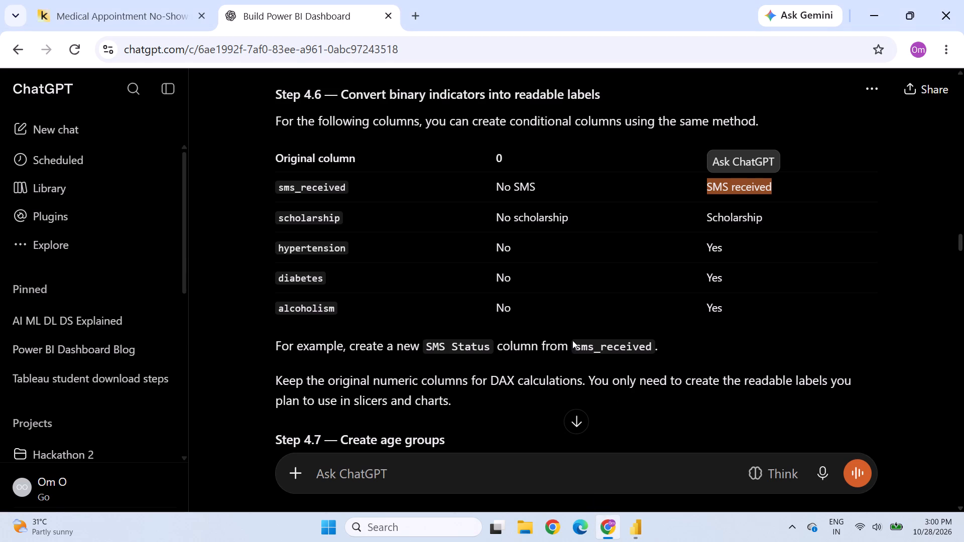
scroll(572, 340, up, 4)
scroll(572, 349, down, 13)
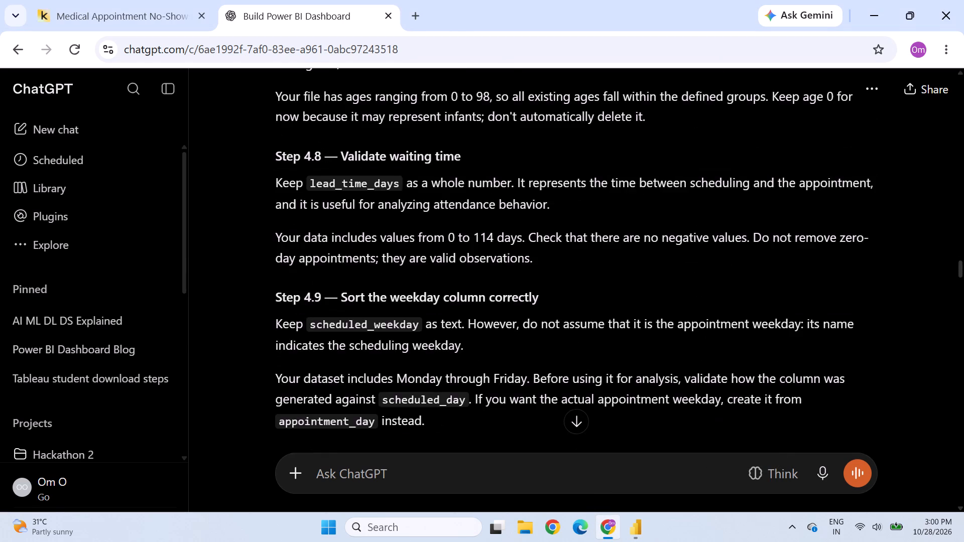
scroll(573, 331, down, 20)
scroll(573, 327, down, 1)
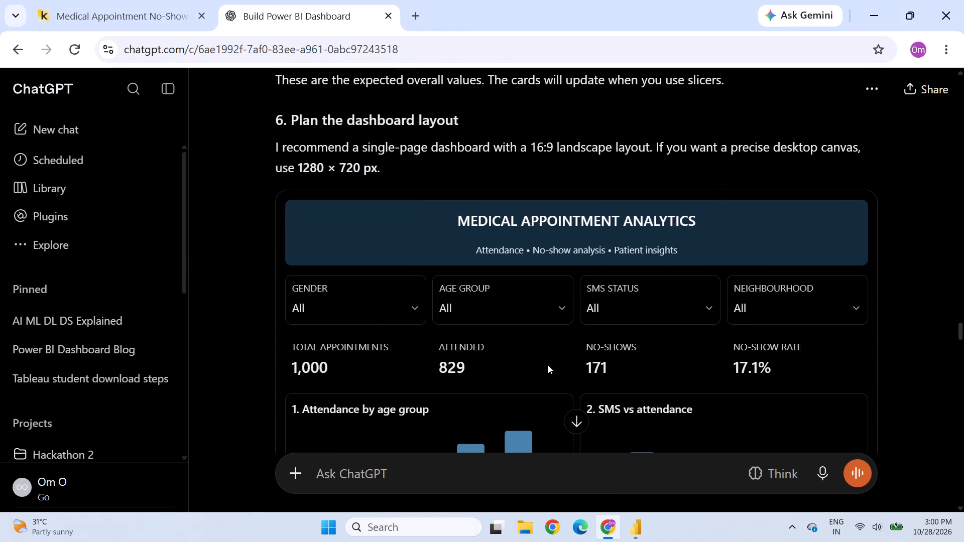
Back in Power BI, rearrange the slicer row with evenly spread slicers in the order gender, Age Group, SMS Status, neighbourhood.
click(640, 529)
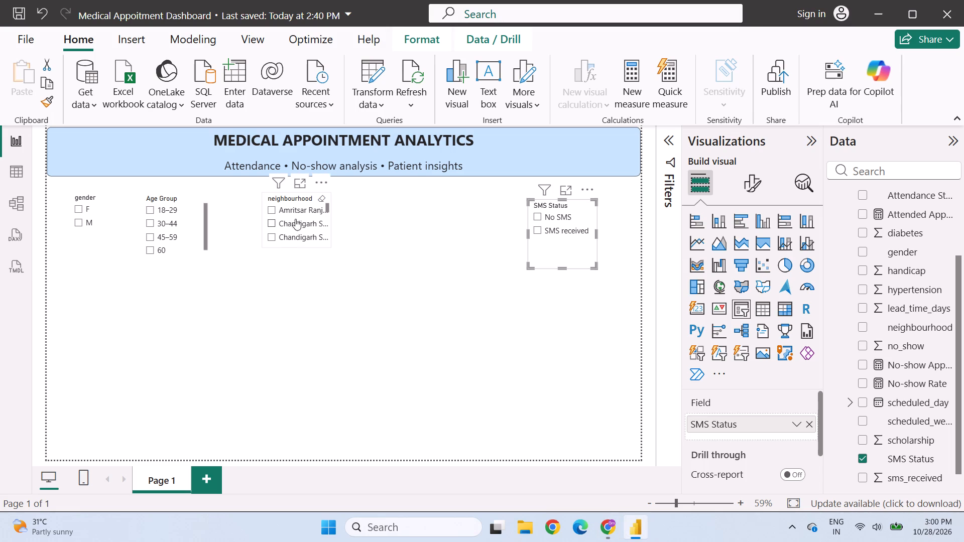
drag(297, 222, 550, 340)
drag(559, 225, 388, 232)
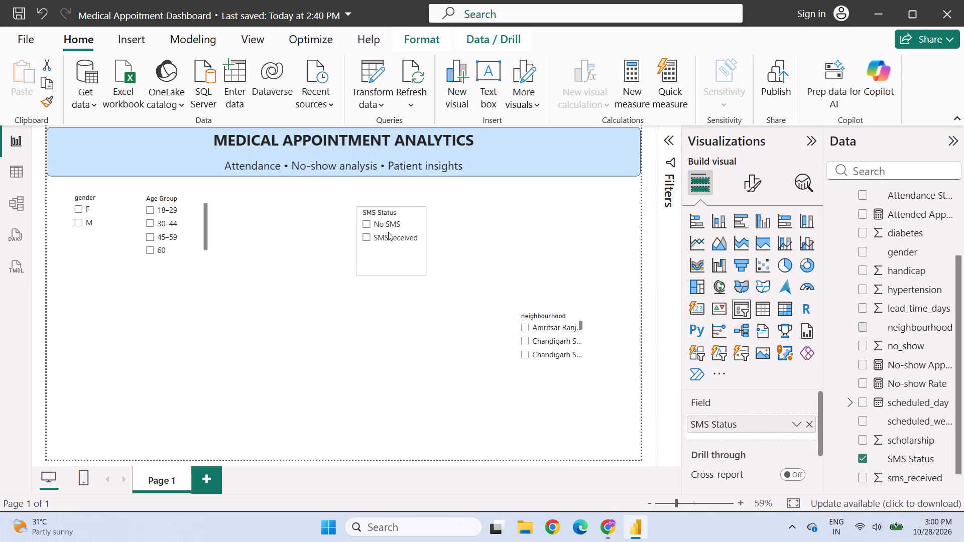
drag(388, 232, 383, 229)
drag(546, 346, 553, 230)
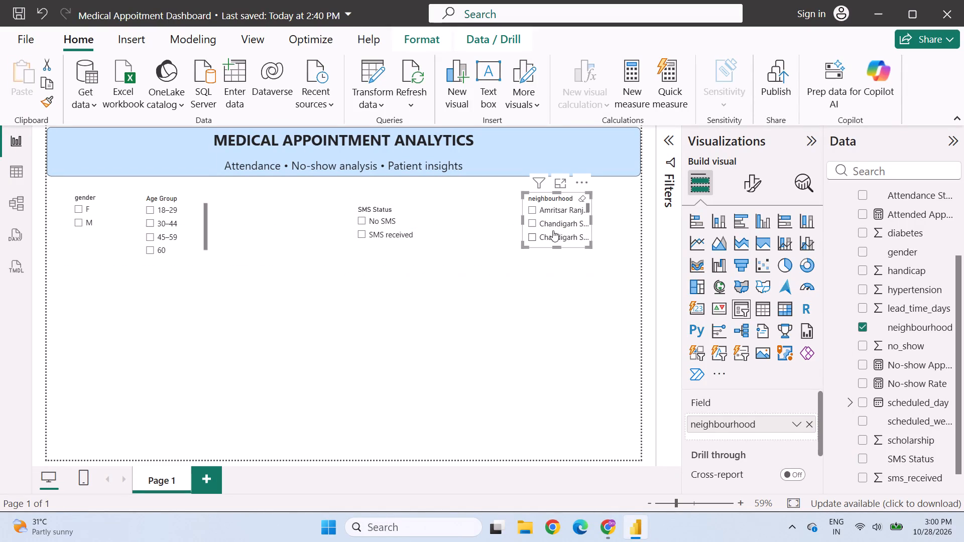
drag(180, 218, 227, 217)
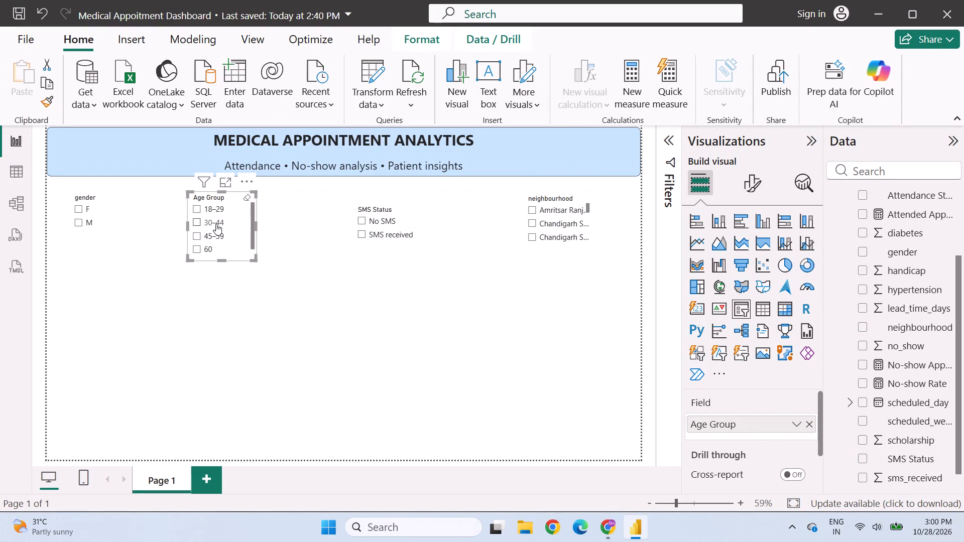
click(87, 222)
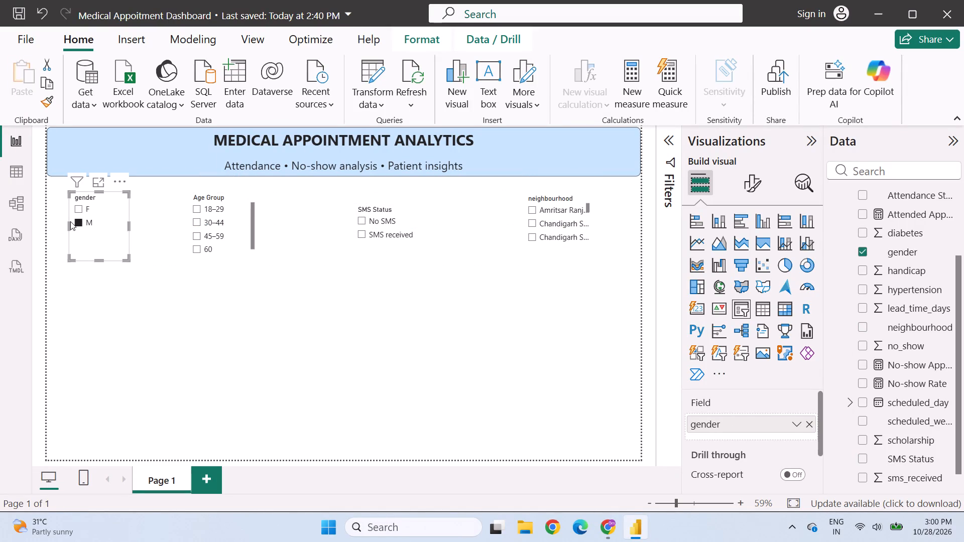
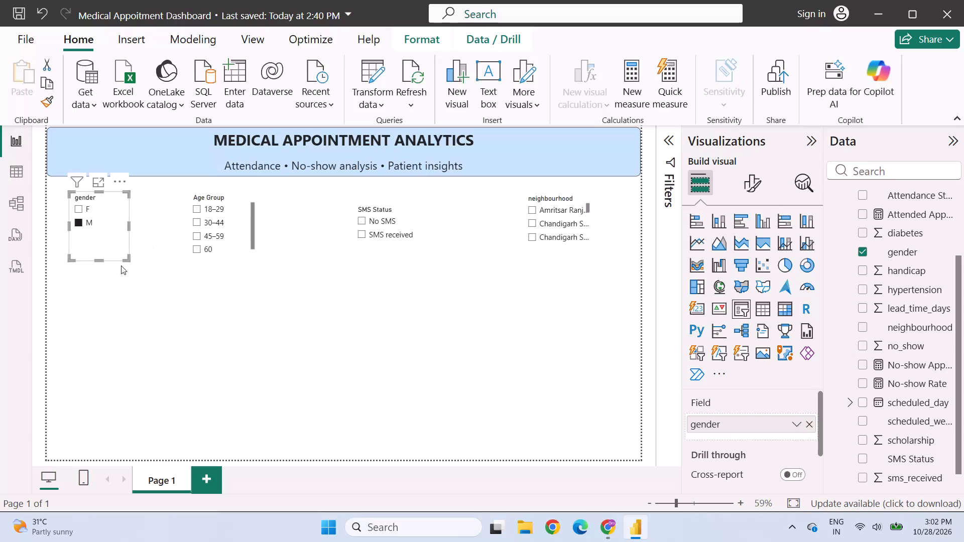
Clear the gender selection, widen the gender slicer slightly, and move it closer to the canvas's left edge and the title banner.
click(163, 346)
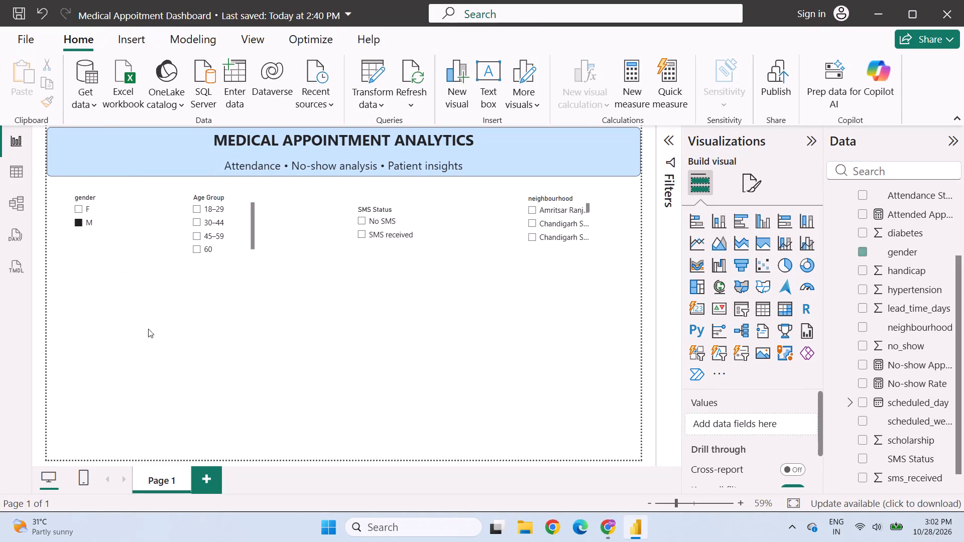
click(77, 216)
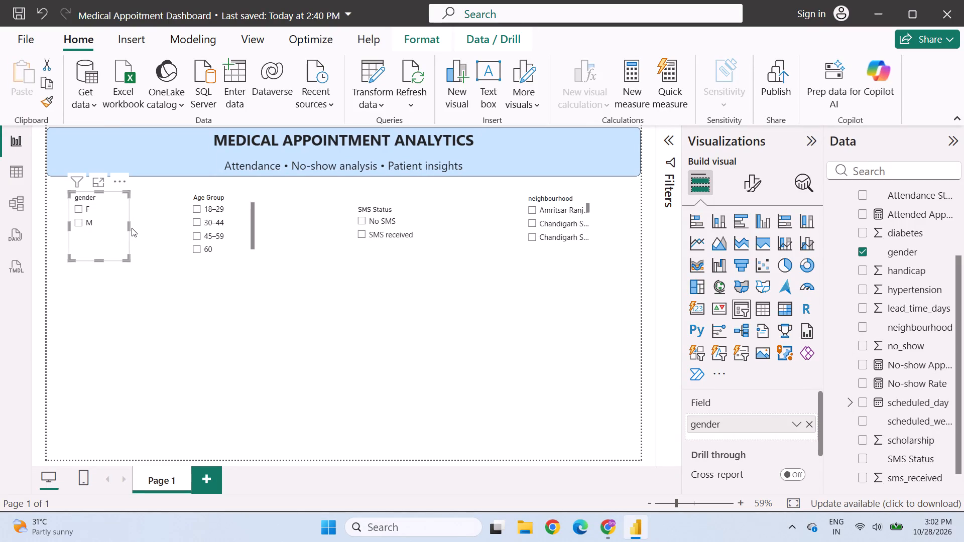
drag(130, 225, 145, 221)
drag(113, 219, 103, 210)
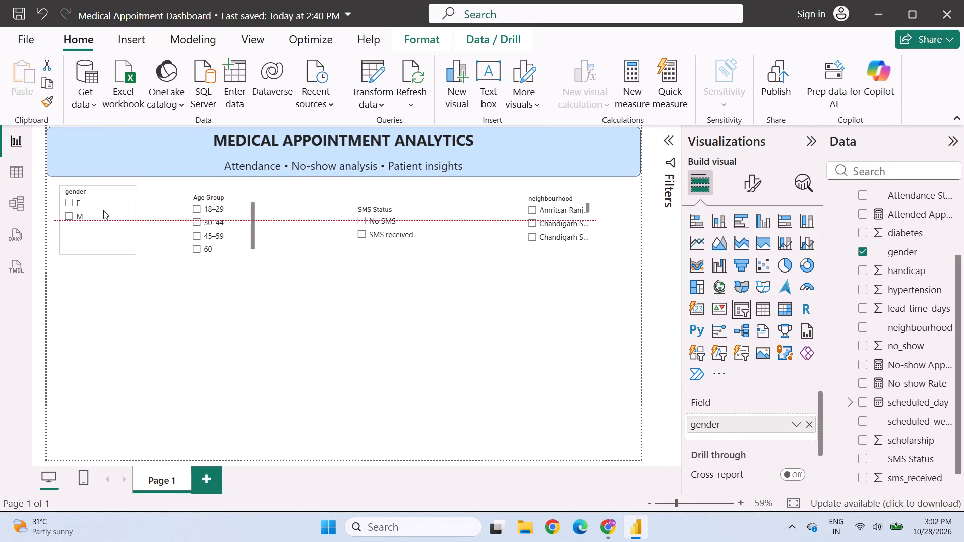
drag(103, 210, 97, 213)
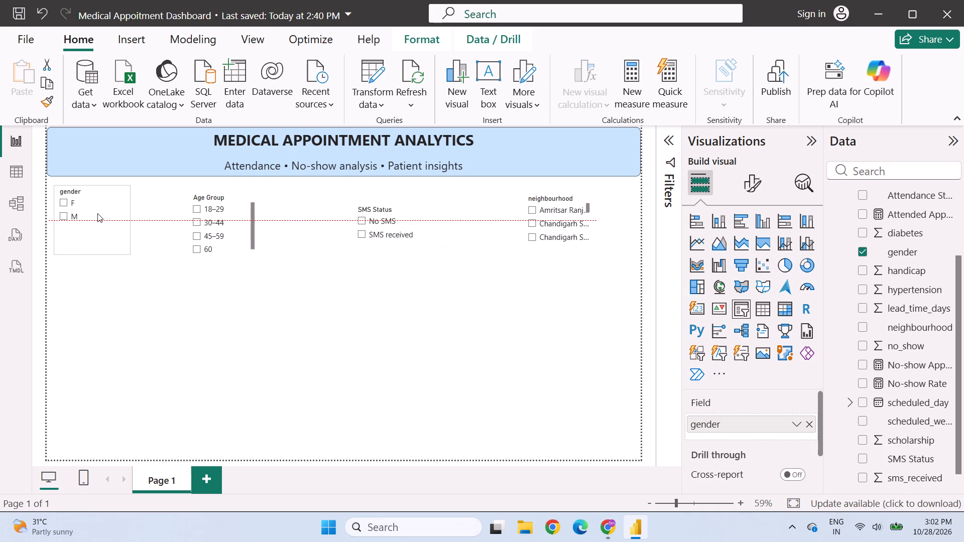
drag(97, 213, 99, 213)
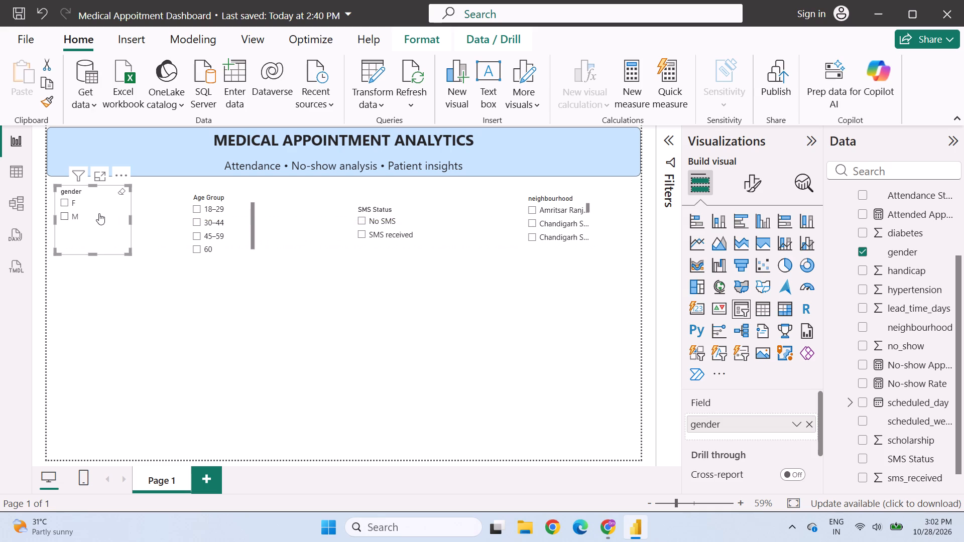
Move the Age Group slicer level with the gender slicer, with 30–44 and M selected in them.
click(225, 224)
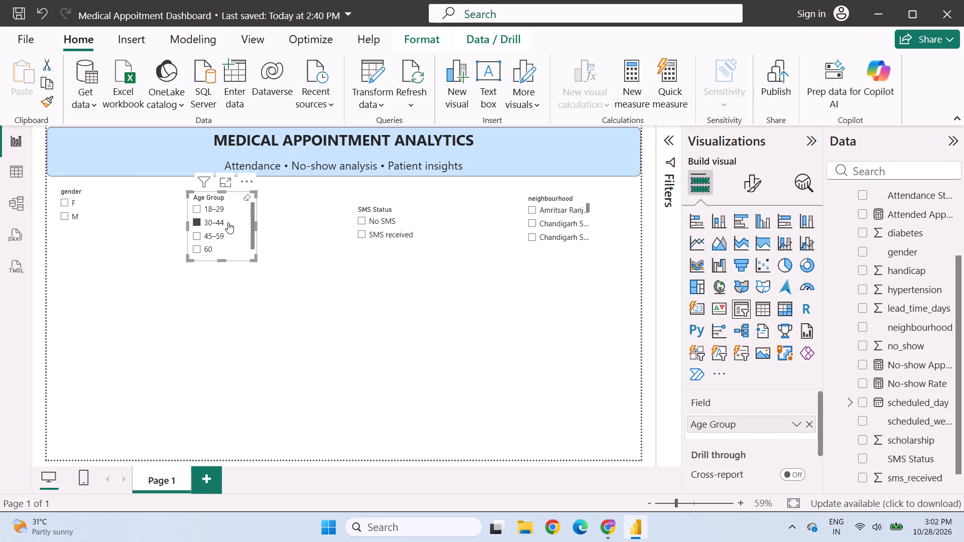
drag(228, 222, 208, 217)
click(112, 217)
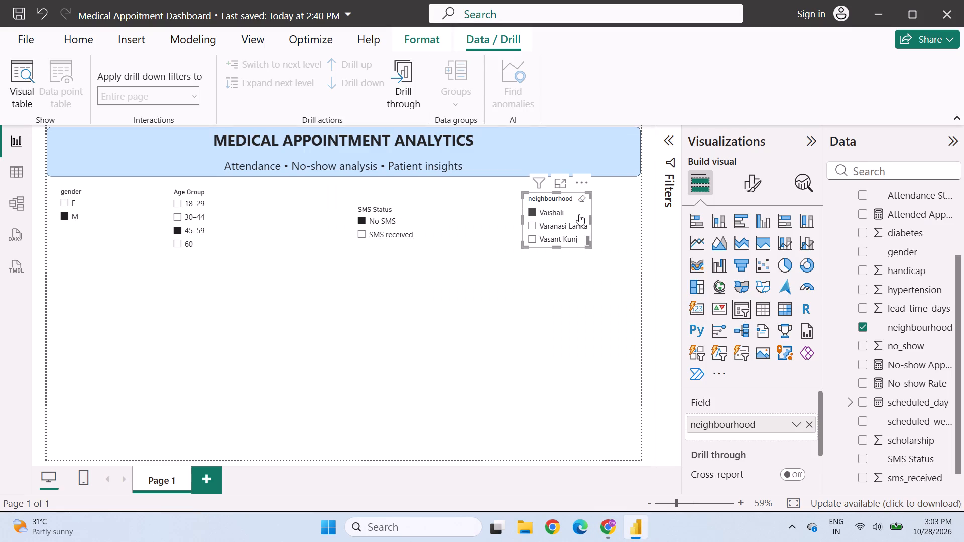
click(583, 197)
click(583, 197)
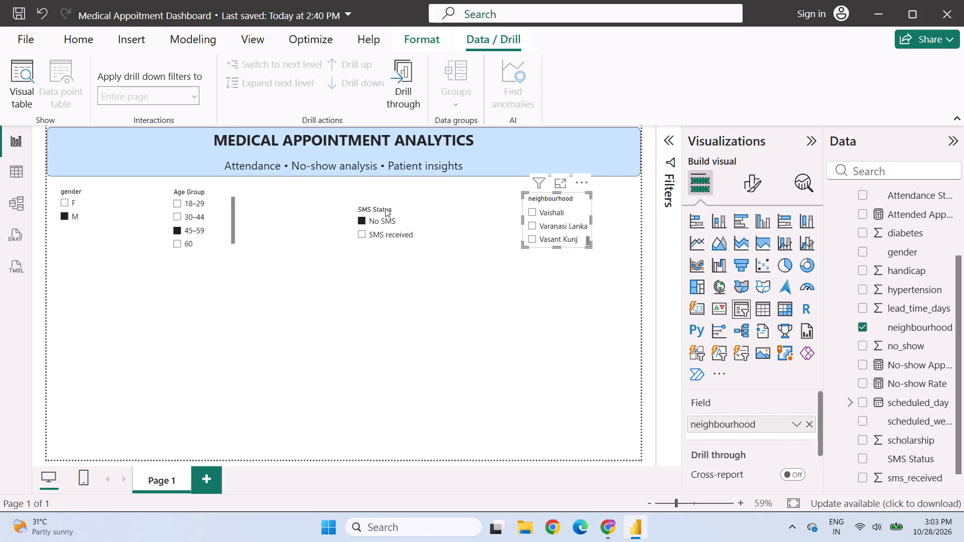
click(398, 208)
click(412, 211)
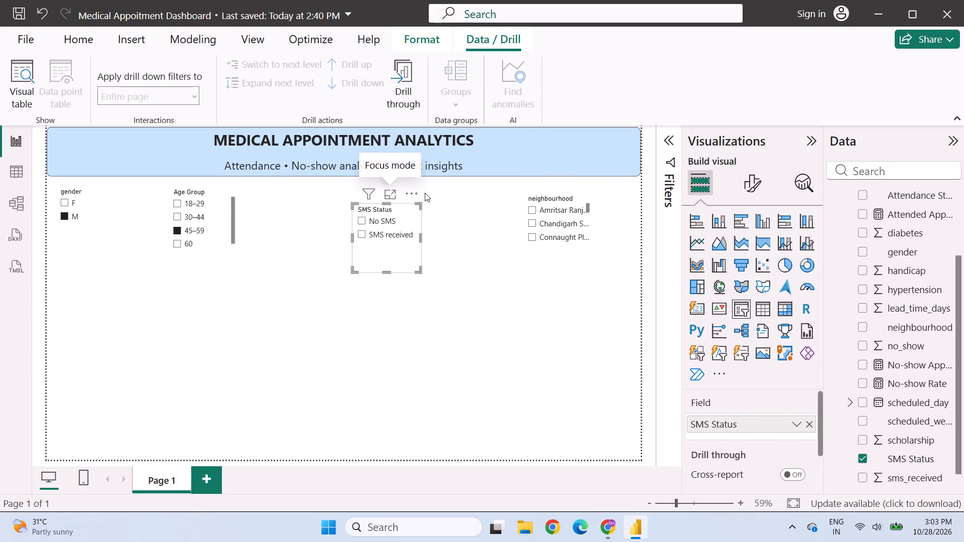
Examine the SMS Status slicer's additional options, the filters affecting it, and its sorting choices.
click(410, 194)
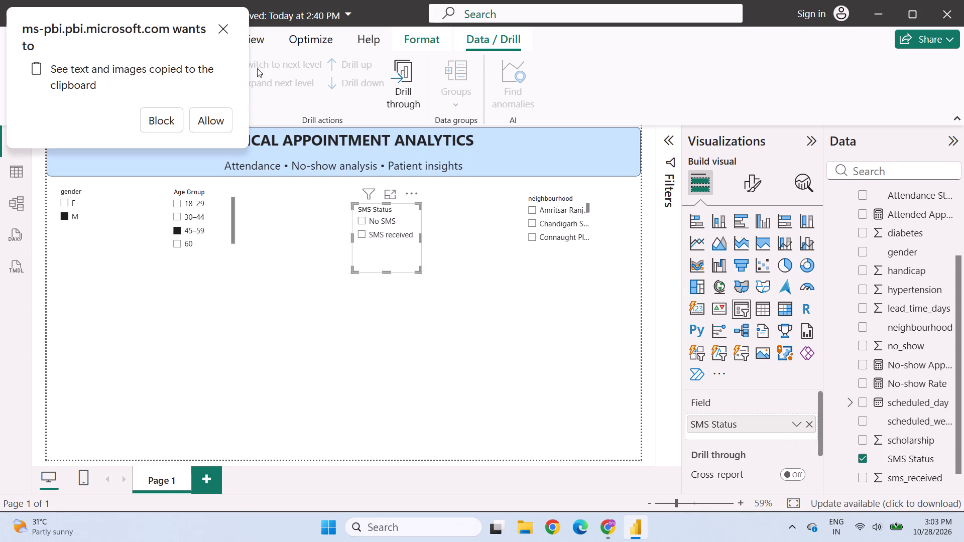
click(222, 32)
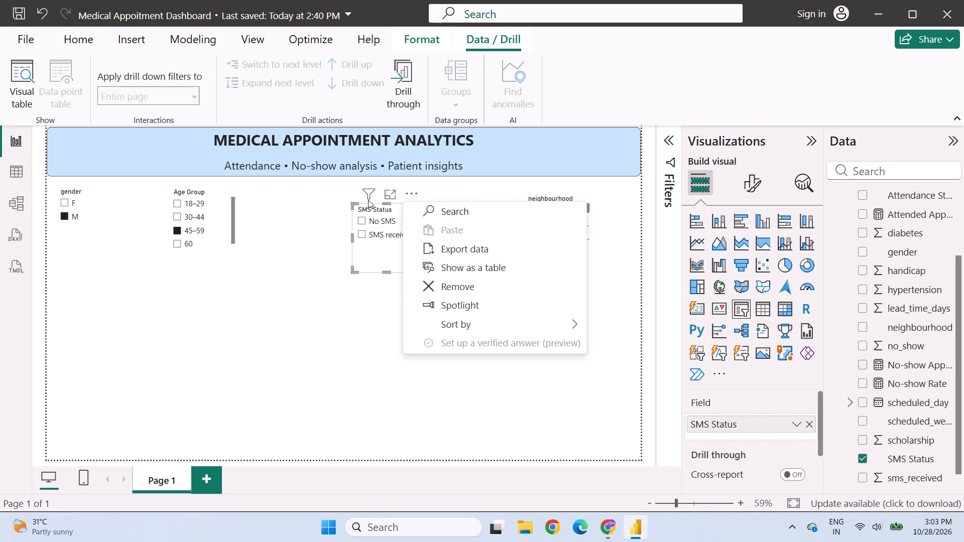
click(373, 193)
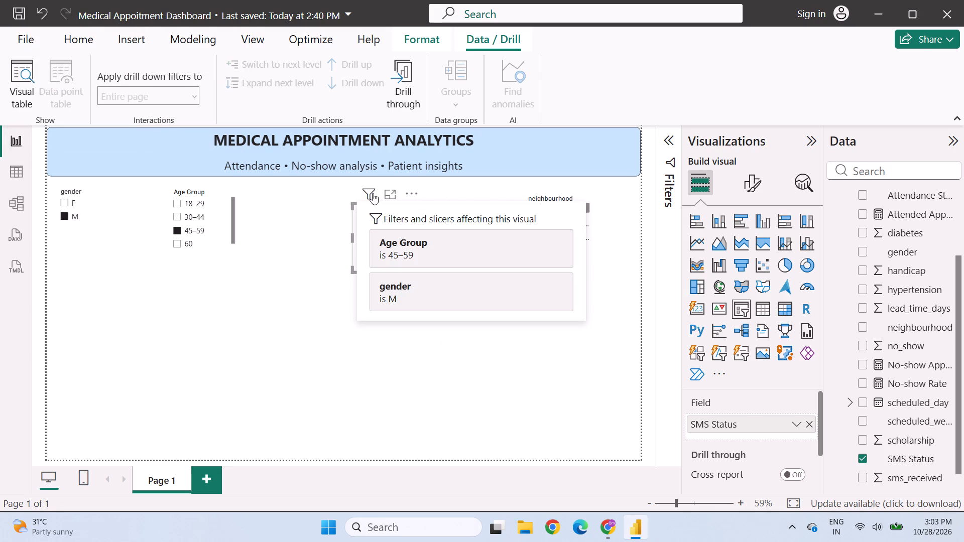
click(303, 208)
click(409, 196)
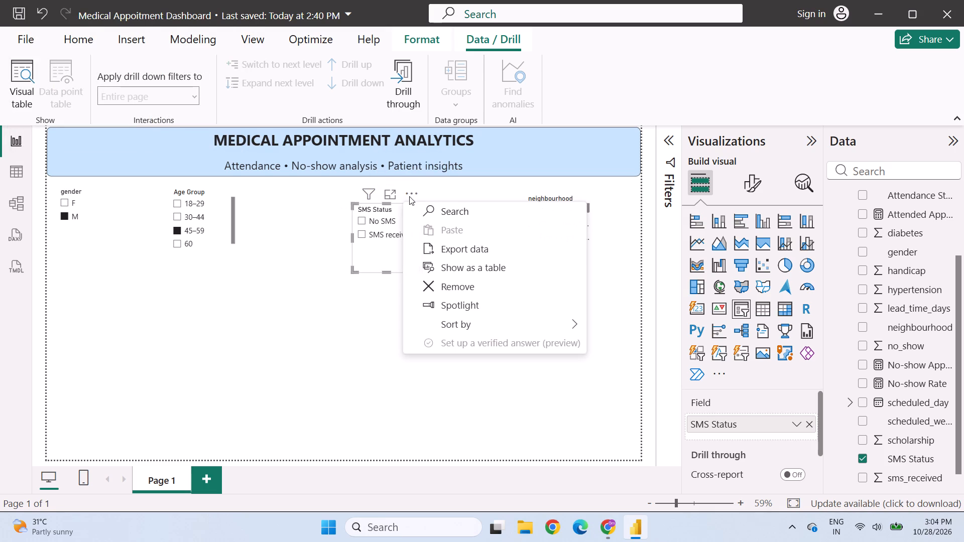
click(456, 324)
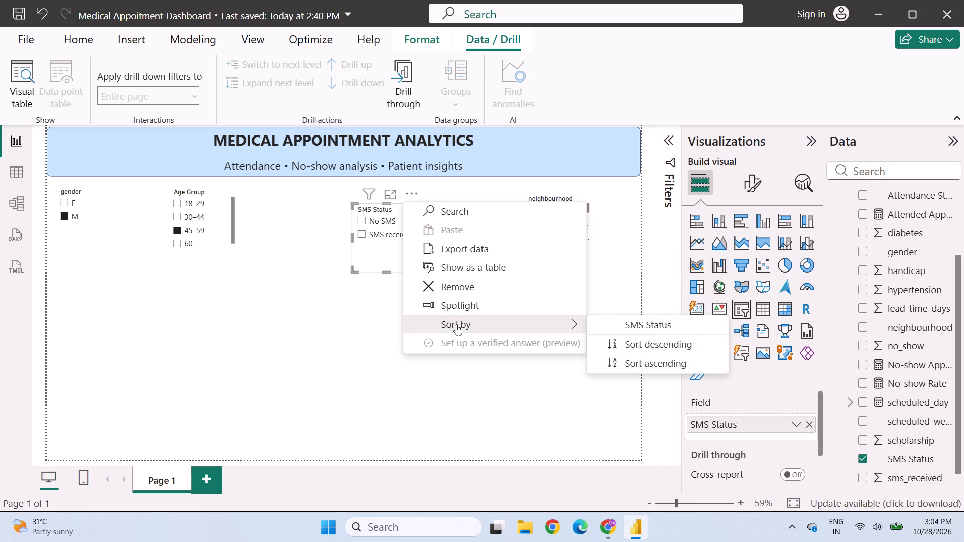
click(325, 311)
Switch to the ChatGPT guide in Chrome and review the slicer instructions, the Chart 1 section, and the dashboard mockup's slicer and chart layout.
click(609, 515)
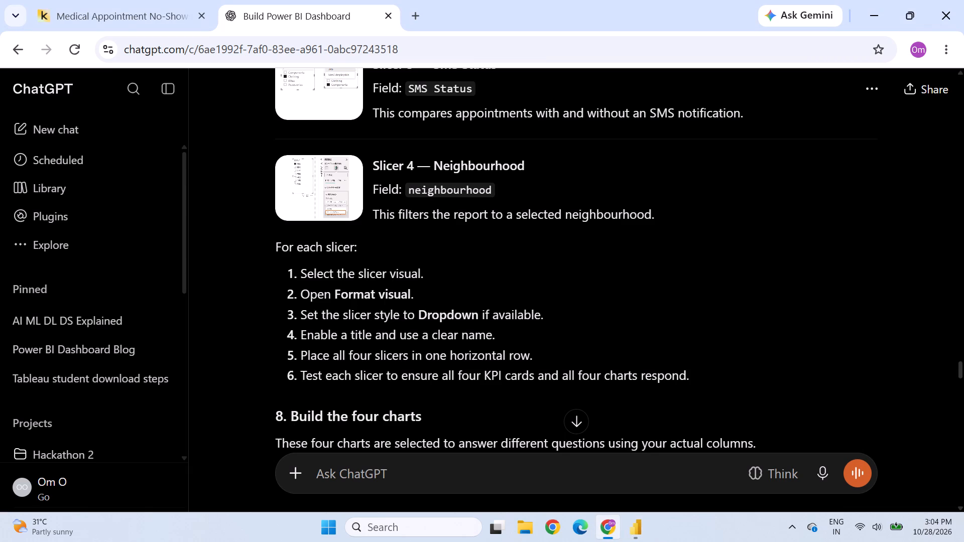
scroll(402, 328, down, 3)
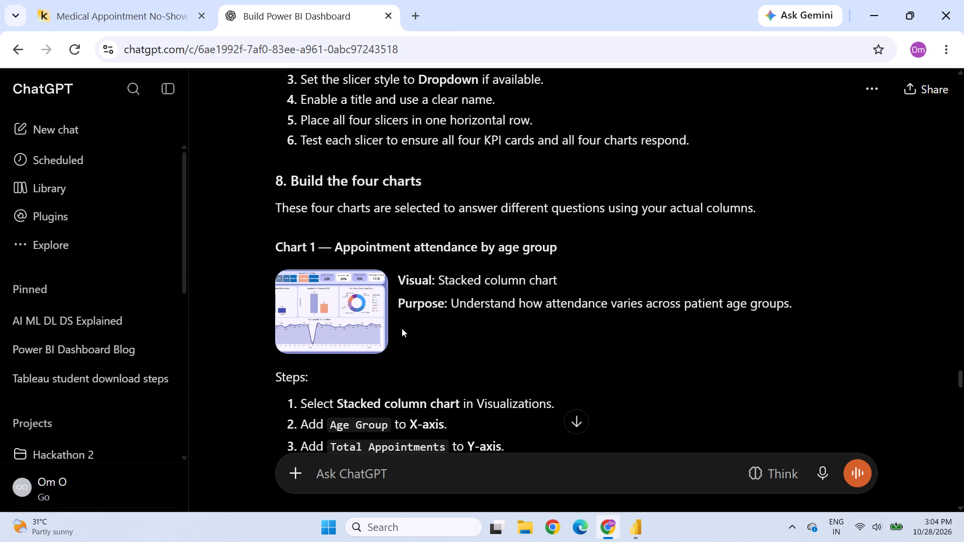
scroll(401, 328, up, 2)
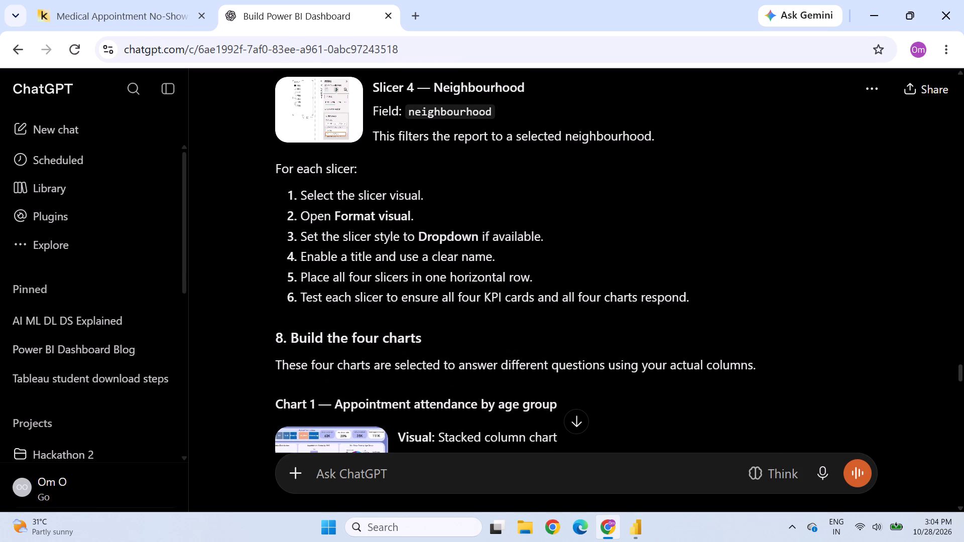
scroll(400, 328, down, 1)
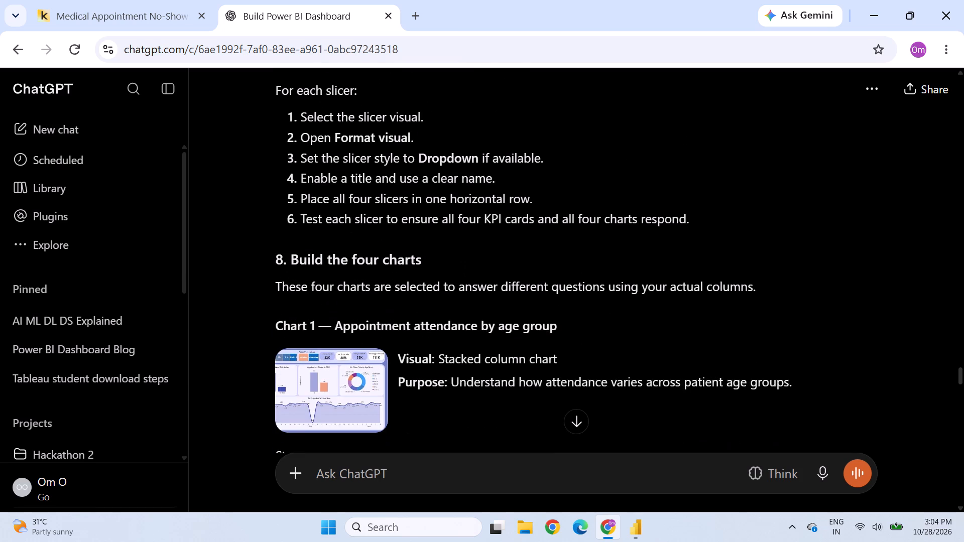
scroll(400, 328, down, 1)
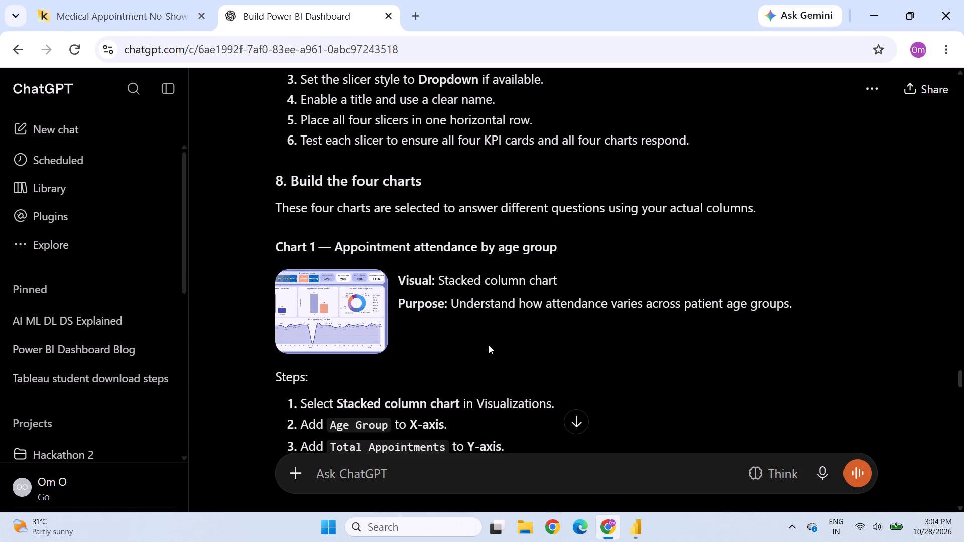
scroll(489, 344, up, 14)
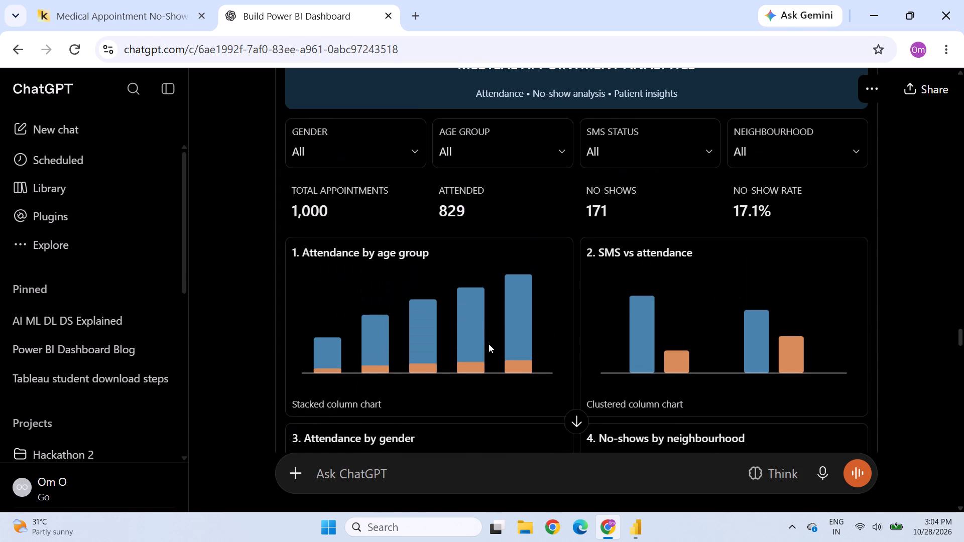
scroll(489, 344, down, 1)
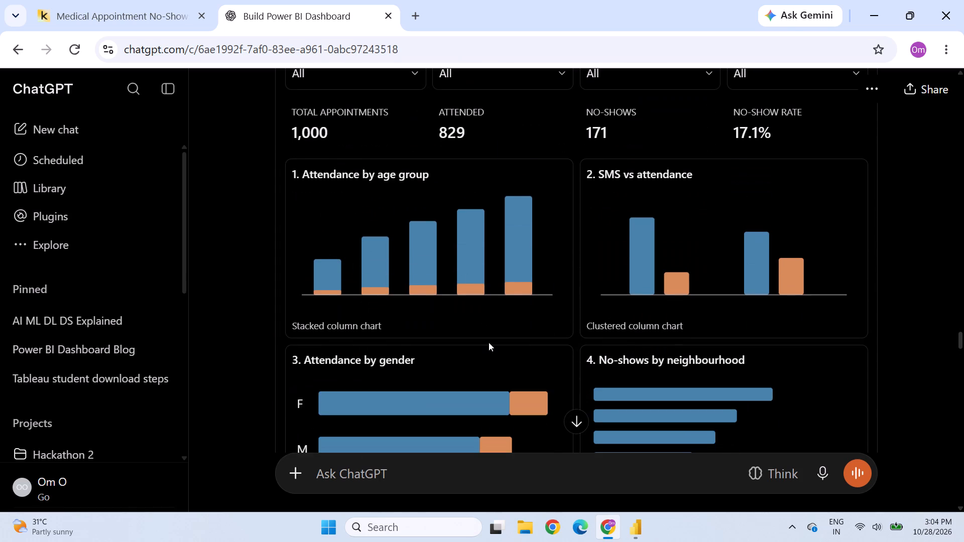
scroll(489, 342, down, 1)
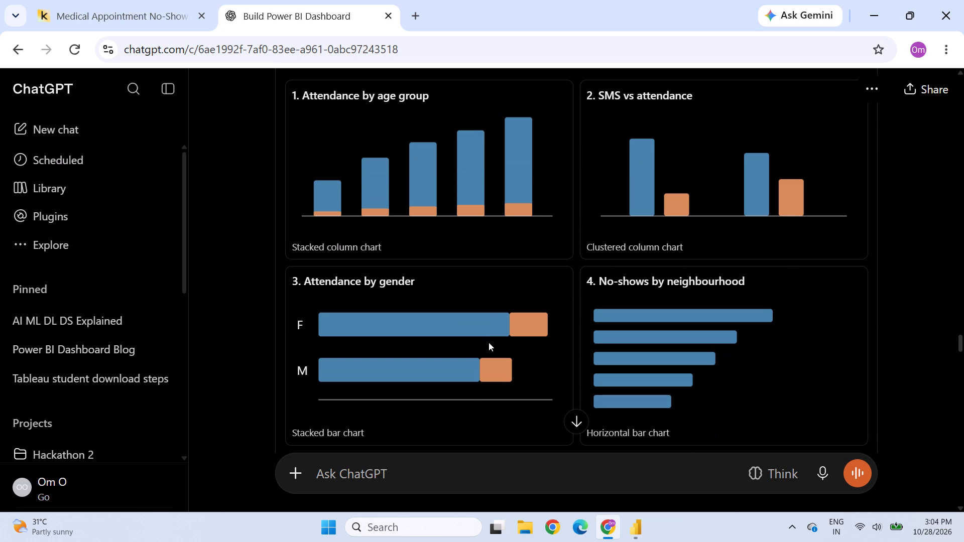
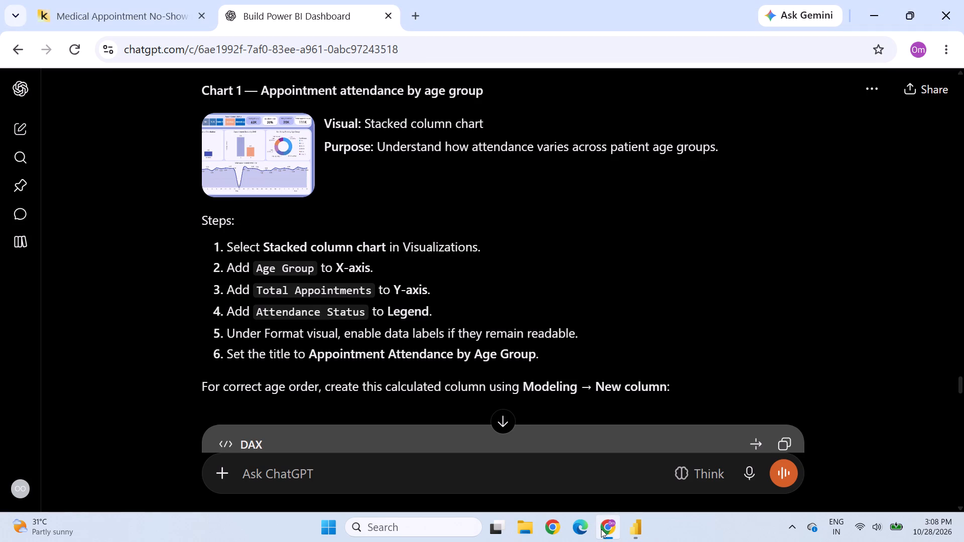
click(634, 530)
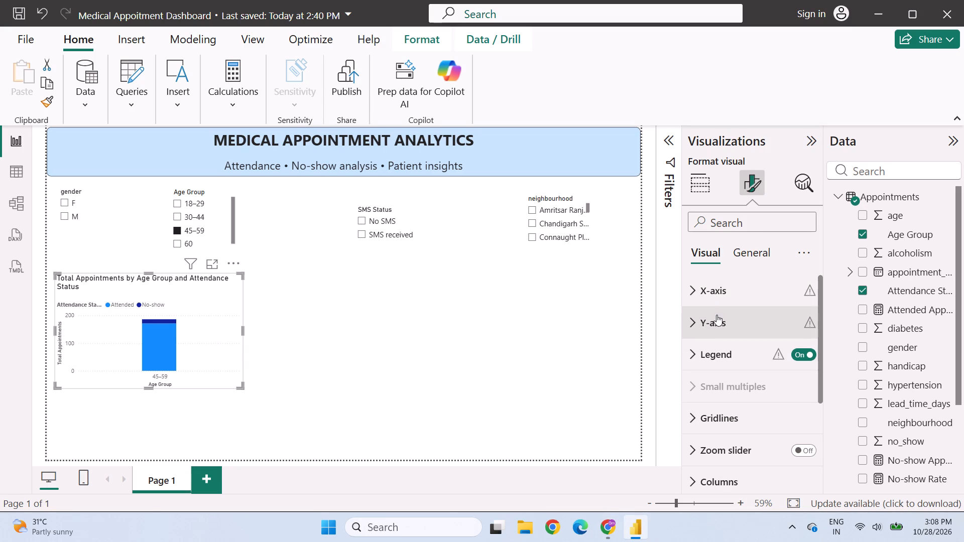
click(718, 291)
click(718, 291)
scroll(712, 315, down, 1)
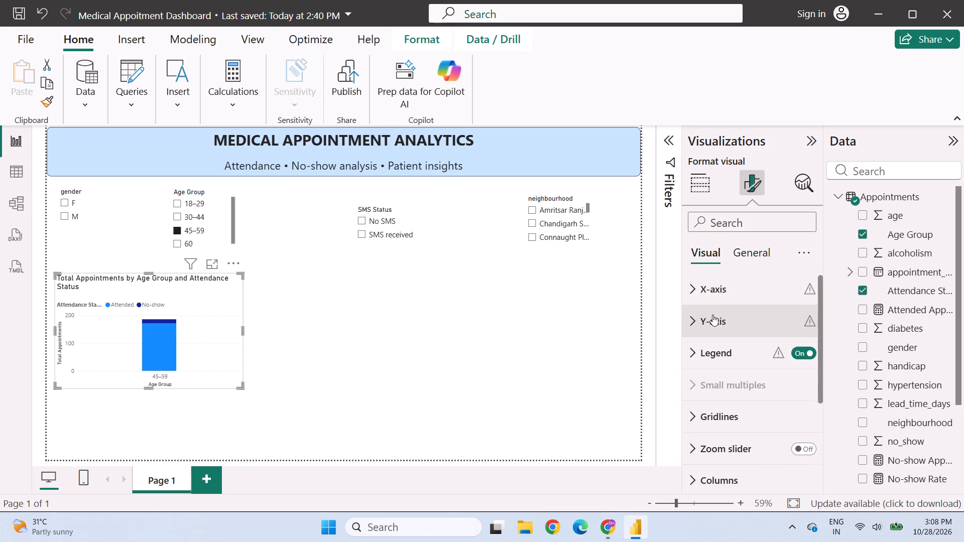
scroll(712, 315, down, 4)
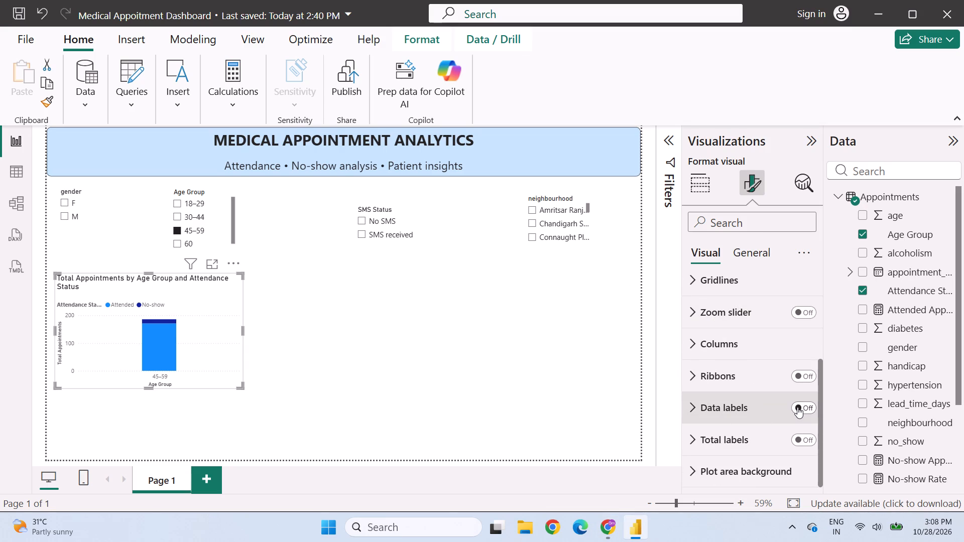
click(797, 407)
Widen the column chart by about a quarter, past the right edge of the Age Group slicer.
drag(244, 331, 279, 328)
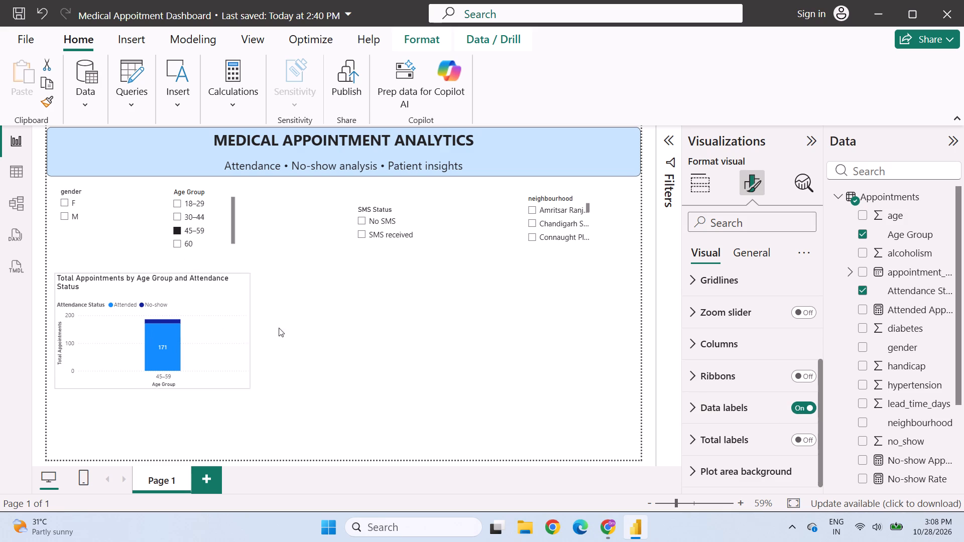
drag(279, 328, 295, 328)
scroll(176, 317, up, 3)
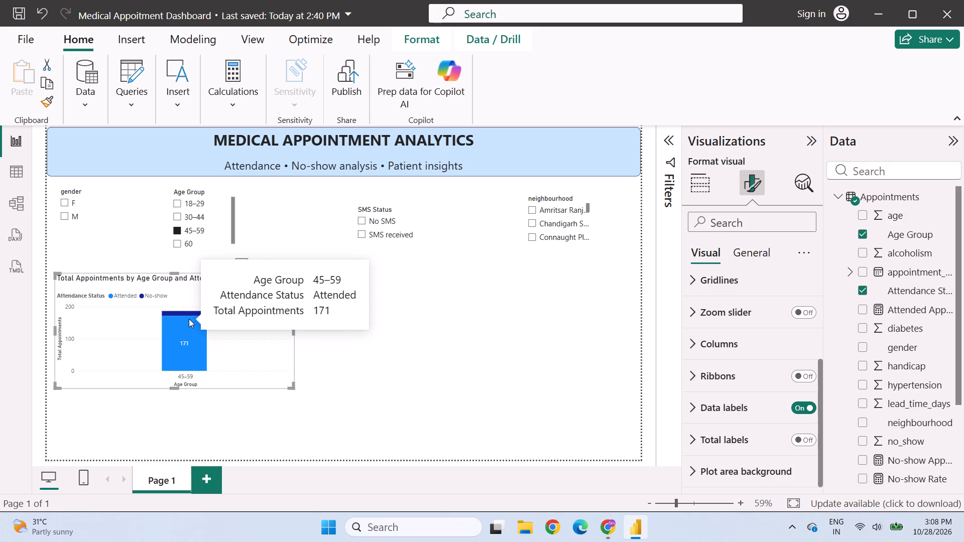
Test the labelled column chart with age group 18–29, first for gender F and finally for gender M.
click(178, 200)
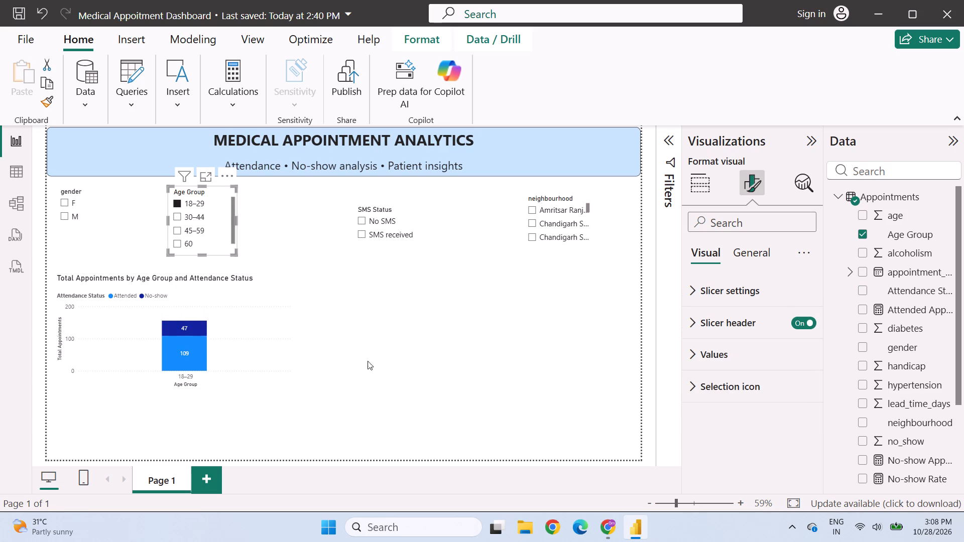
click(65, 201)
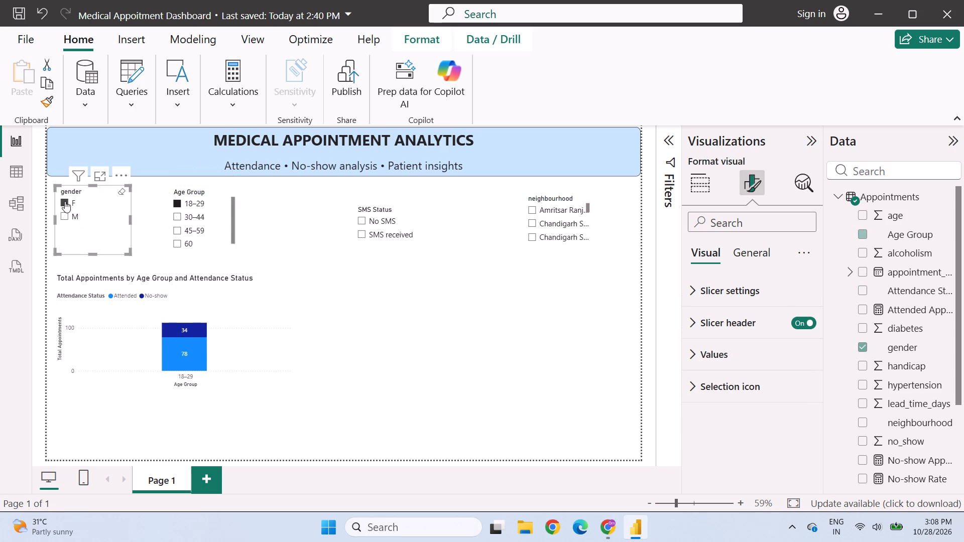
click(65, 201)
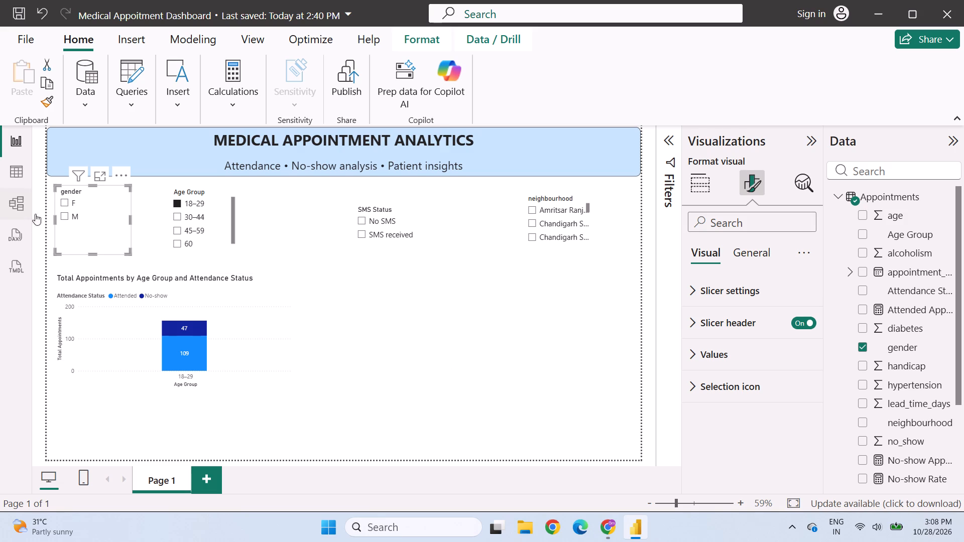
click(63, 202)
click(65, 215)
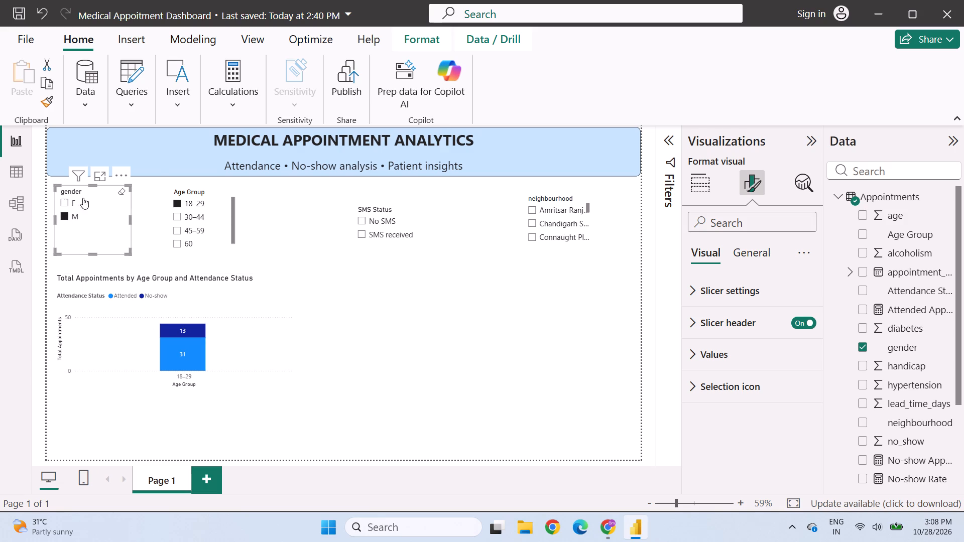
Look at the gender slicer's options and the filters and slicers affecting it.
click(121, 179)
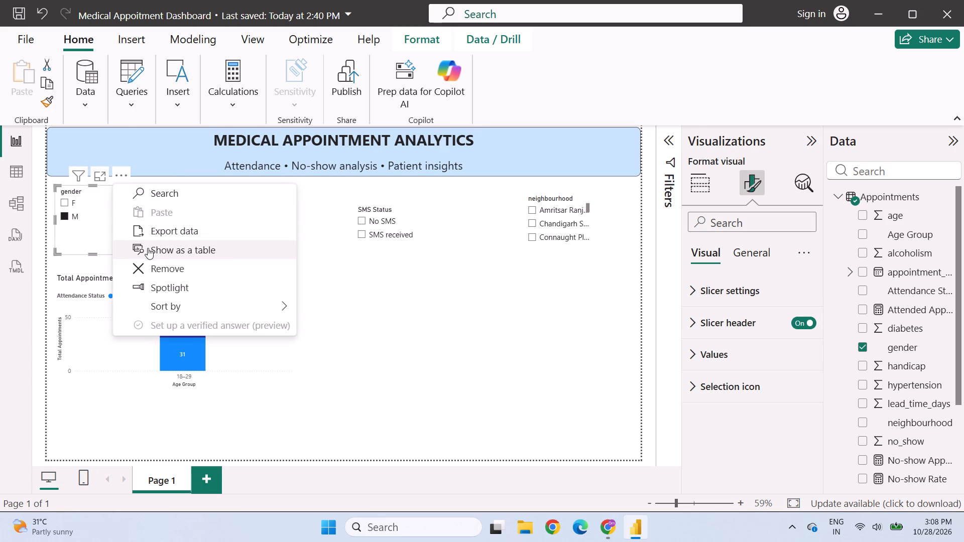
click(86, 173)
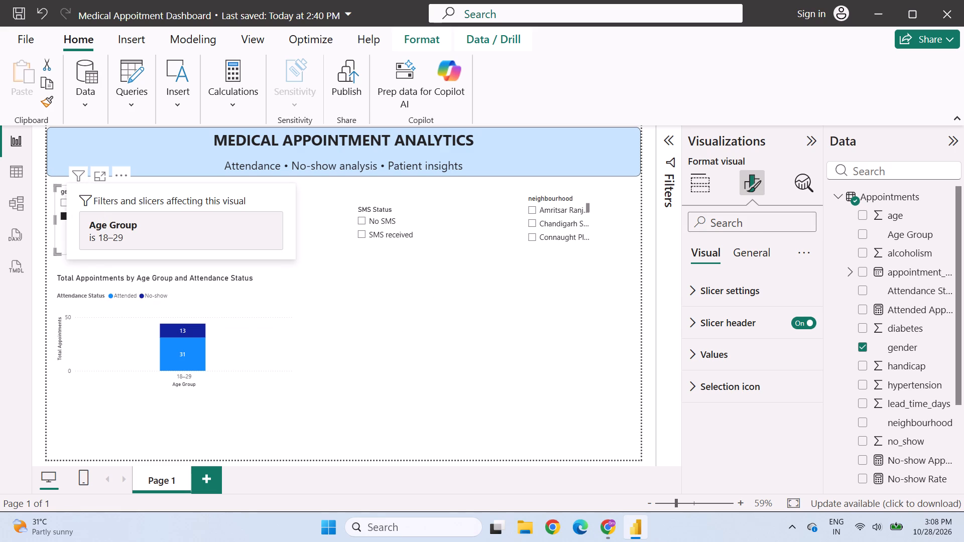
click(356, 290)
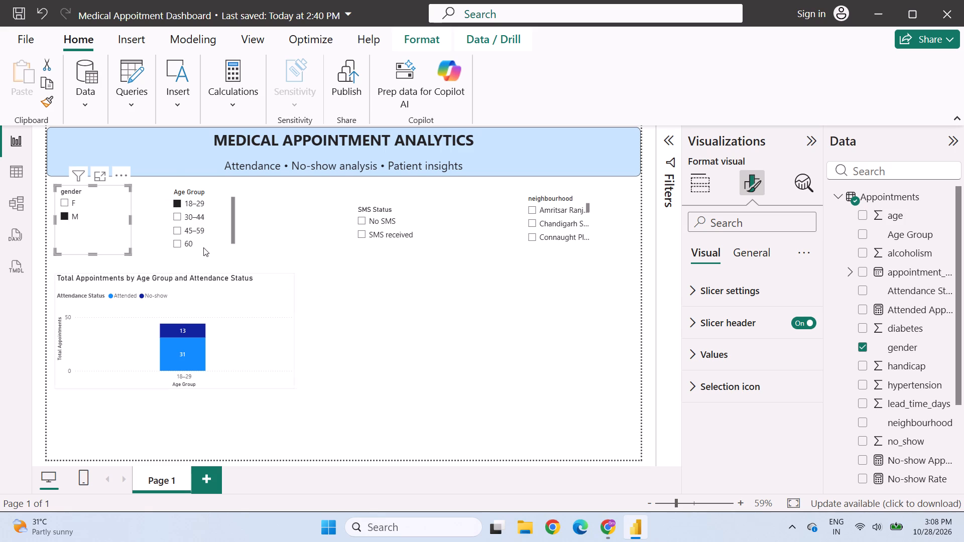
Shorten the gender slicer from below so it fits closely around its two options.
click(101, 212)
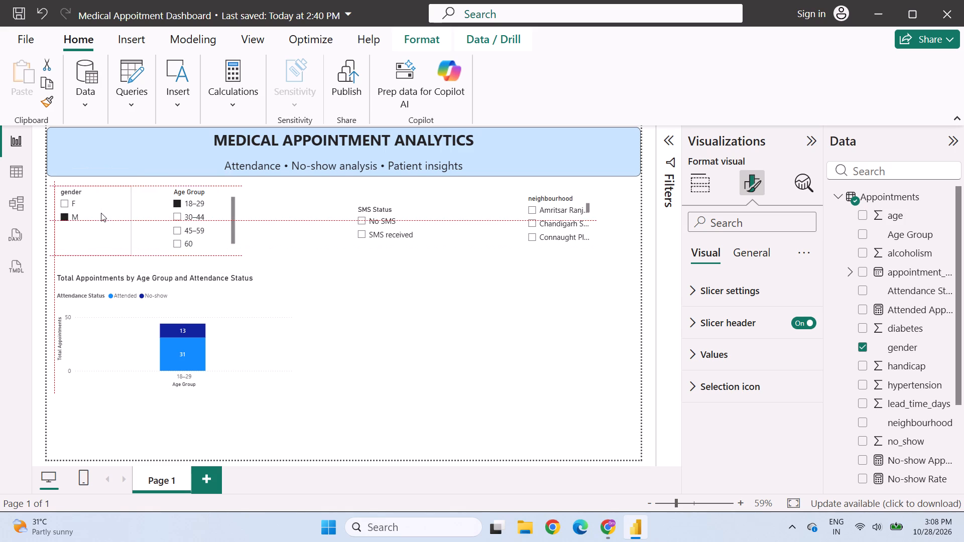
drag(91, 253, 92, 235)
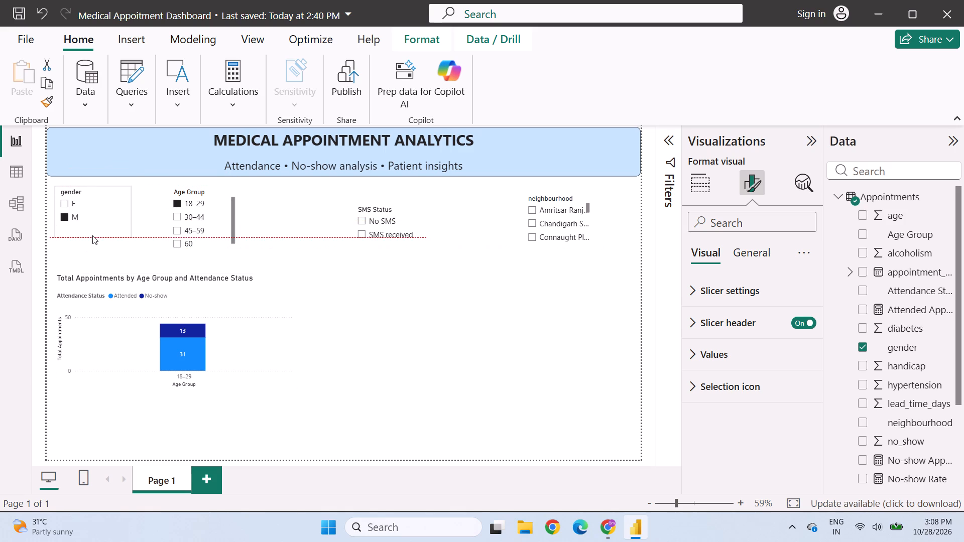
drag(92, 235, 92, 230)
Clear the Age Group slicer's selection, shorten the slicer to show three options at a time, and widen it slightly.
double_click(216, 218)
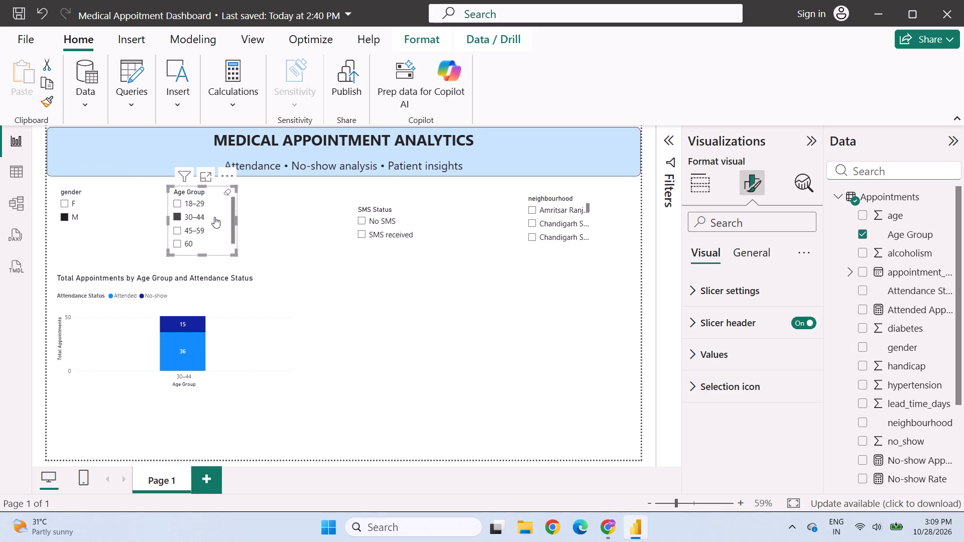
drag(201, 255, 211, 234)
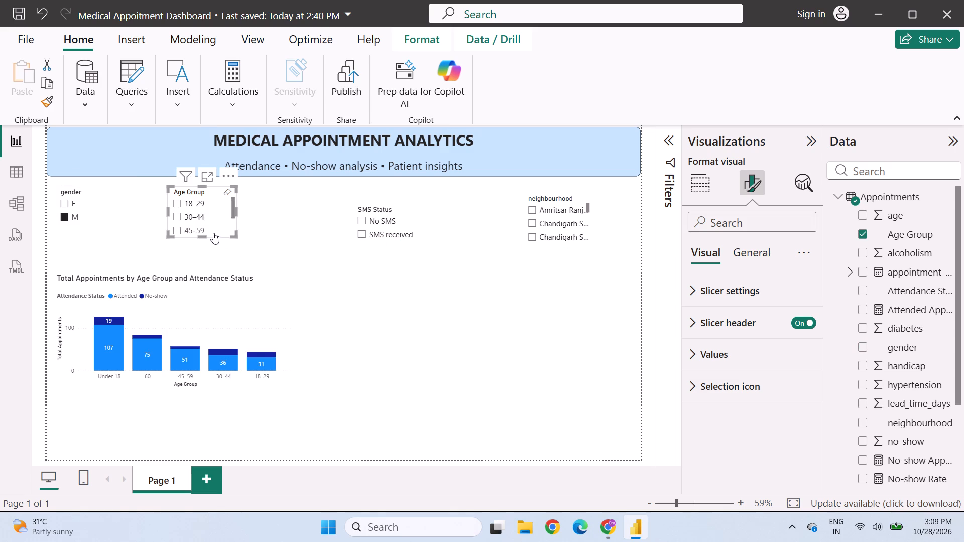
drag(237, 213, 243, 213)
scroll(206, 212, down, 3)
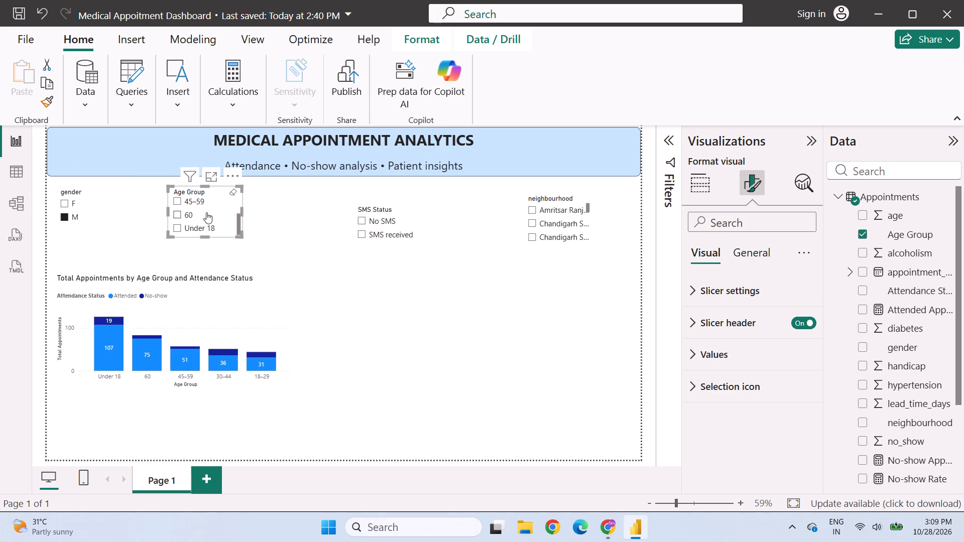
scroll(206, 212, down, 3)
scroll(206, 212, up, 11)
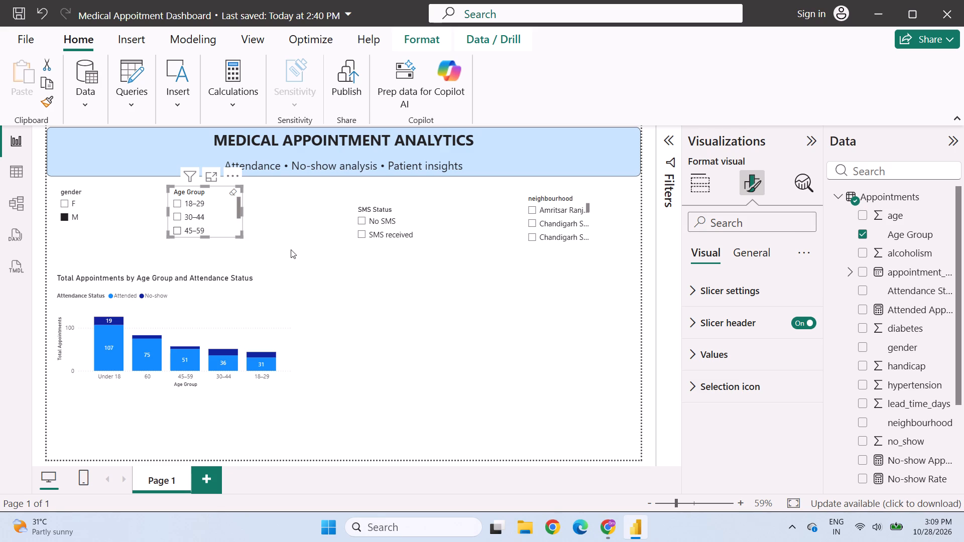
click(304, 248)
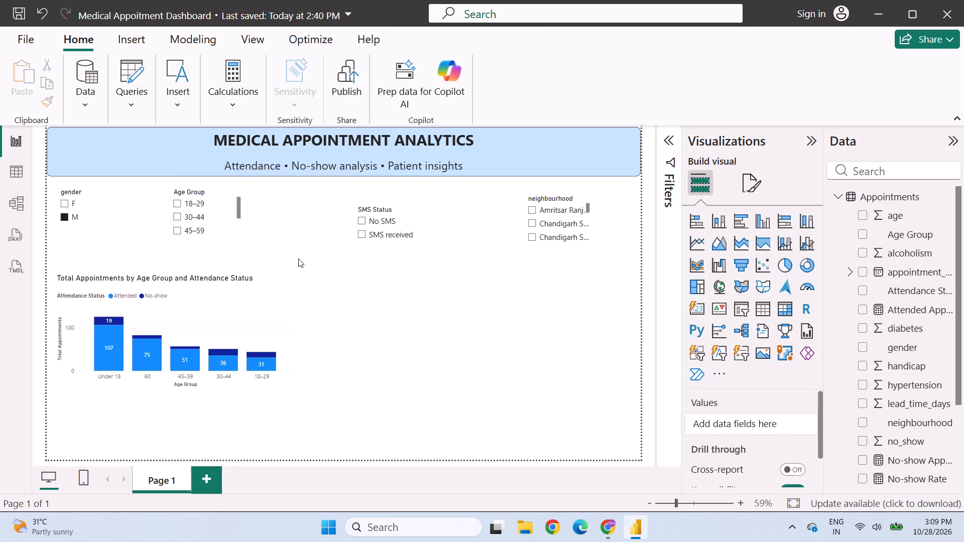
Undo the last three changes made to the Age Group slicer.
key(ctrl+z)
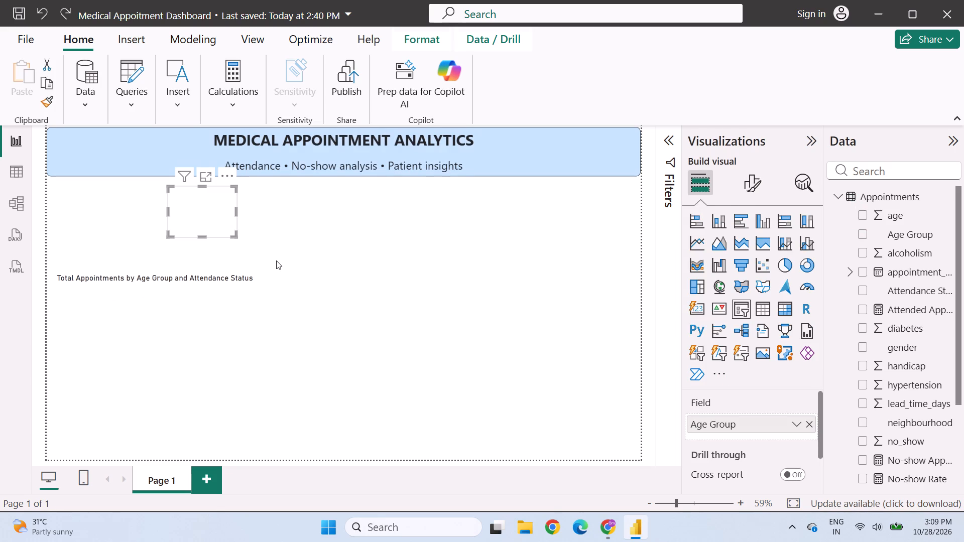
key(ctrl+z)
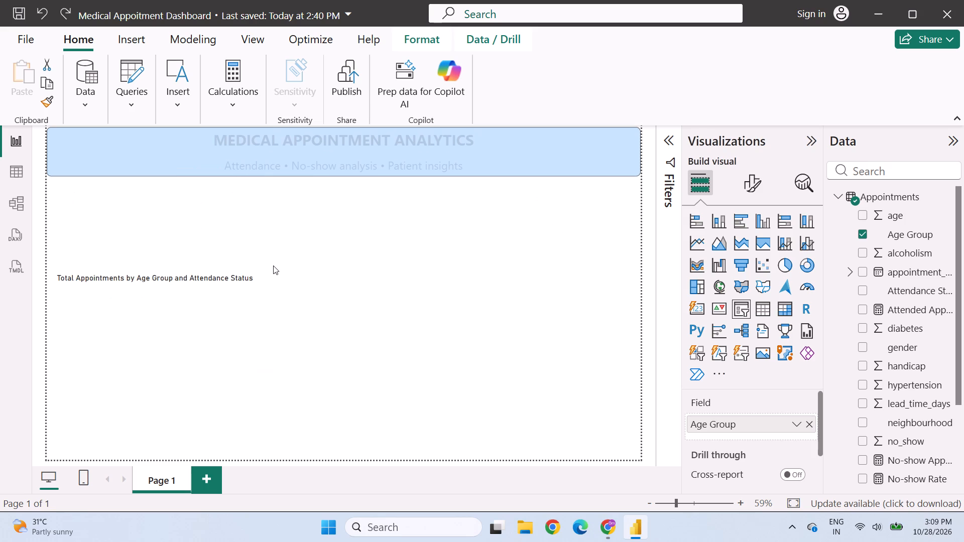
key(ctrl+z)
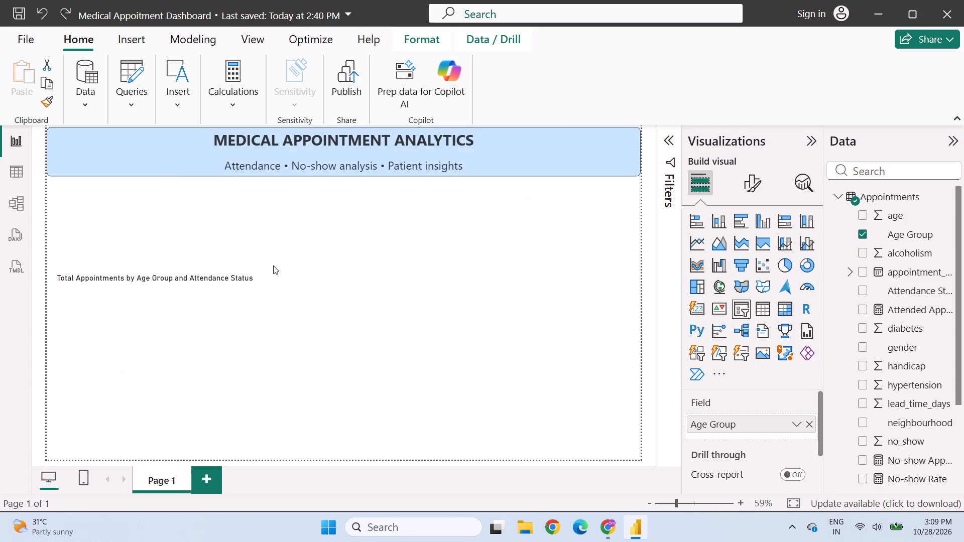
Widen the Age Group slicer slightly, shorten it to show two options at a time, and shift it a little towards the gender slicer.
drag(236, 220, 257, 222)
drag(211, 254, 215, 233)
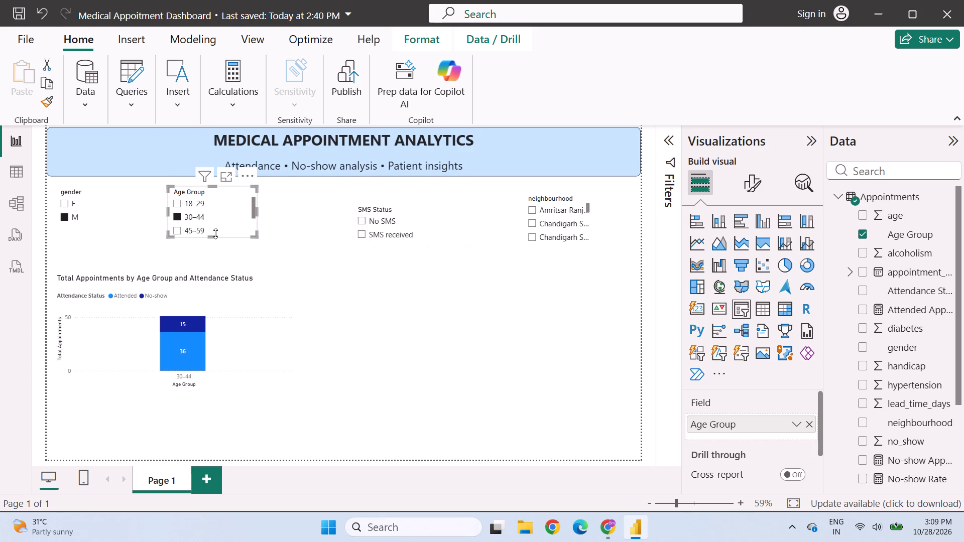
drag(221, 214, 215, 211)
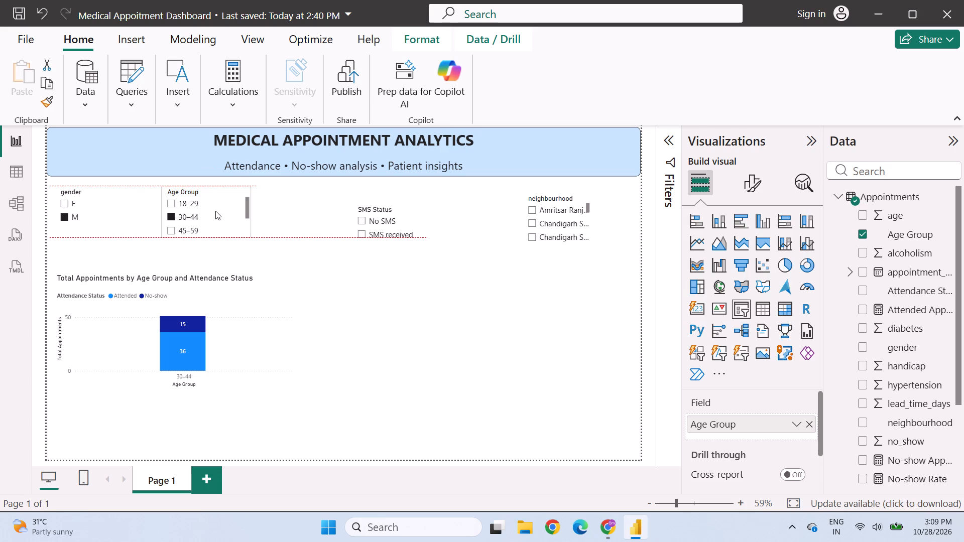
drag(215, 211, 215, 210)
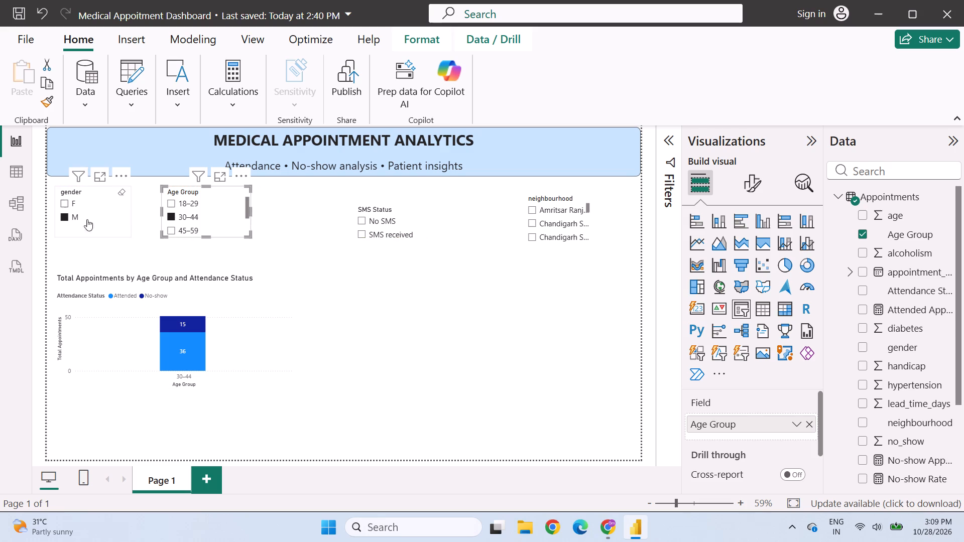
drag(207, 235, 207, 226)
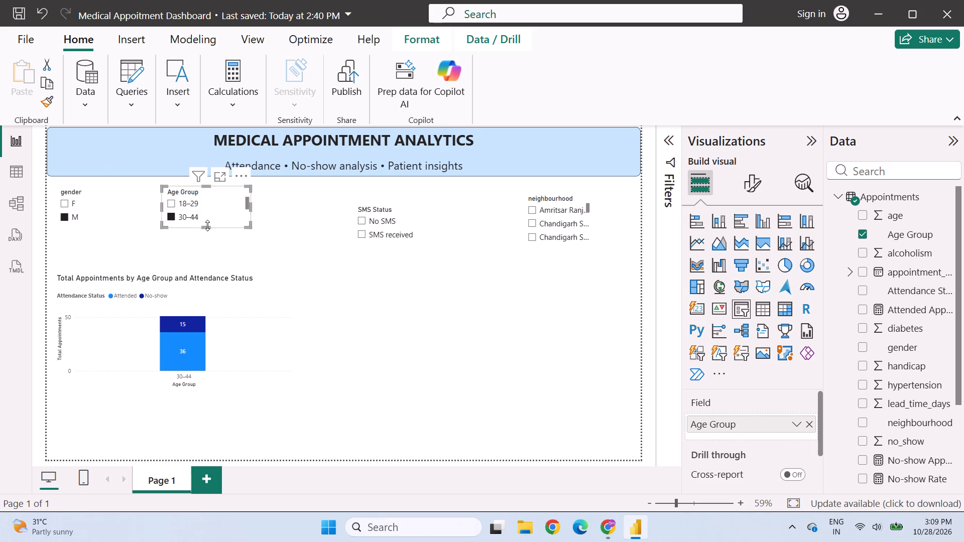
scroll(202, 207, down, 6)
scroll(202, 207, up, 7)
click(69, 13)
Move the SMS Status slicer up so its top lines up with the gender and Age Group slicers.
drag(375, 215, 365, 196)
Test the column chart with age group 60 and finally with age group 18–29.
scroll(199, 203, up, 4)
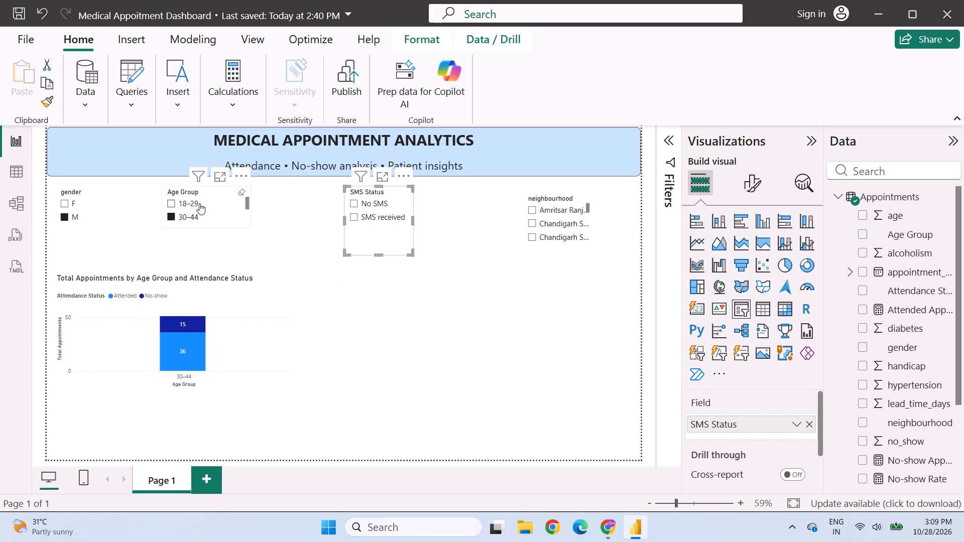
scroll(194, 206, down, 5)
click(186, 216)
click(180, 205)
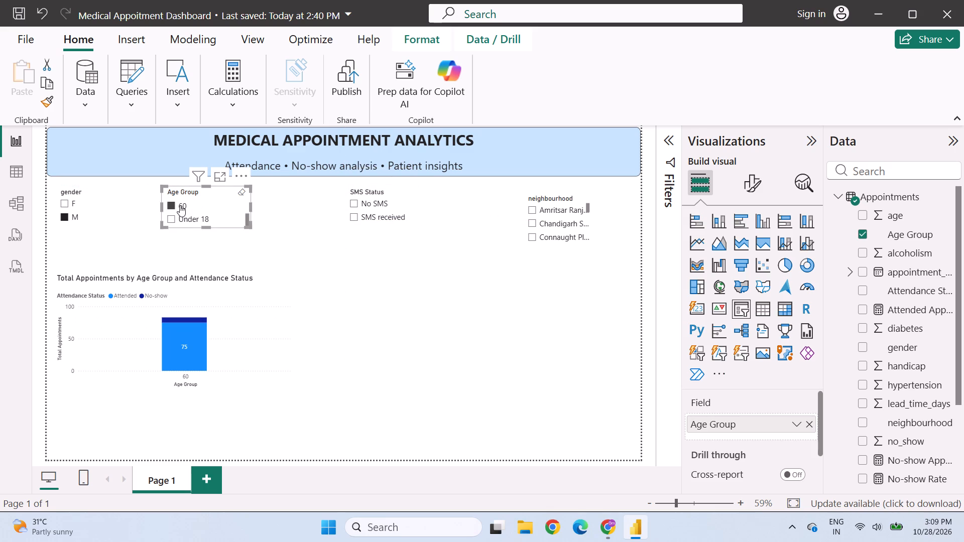
scroll(180, 205, up, 5)
click(177, 202)
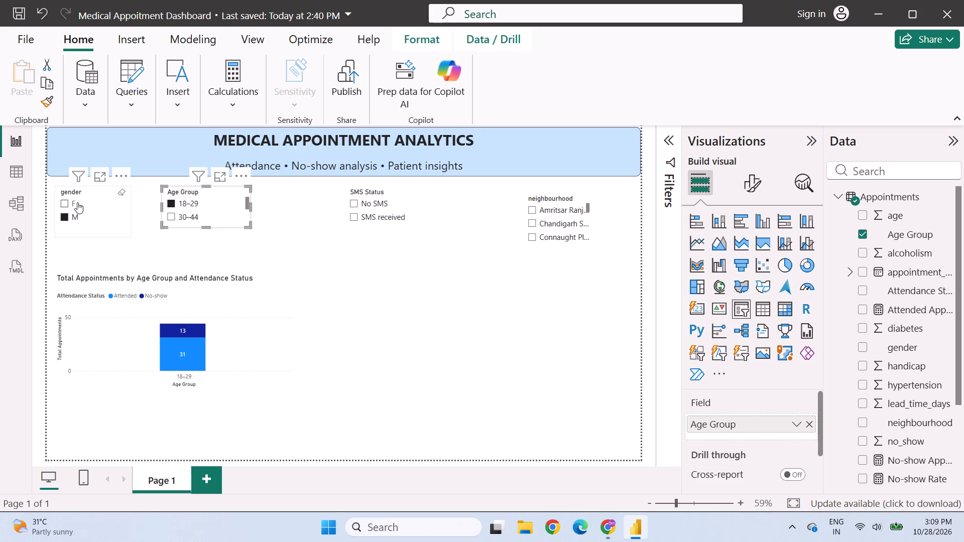
Clear the gender slicer's selection, leaving both F and M unselected.
click(66, 203)
click(65, 200)
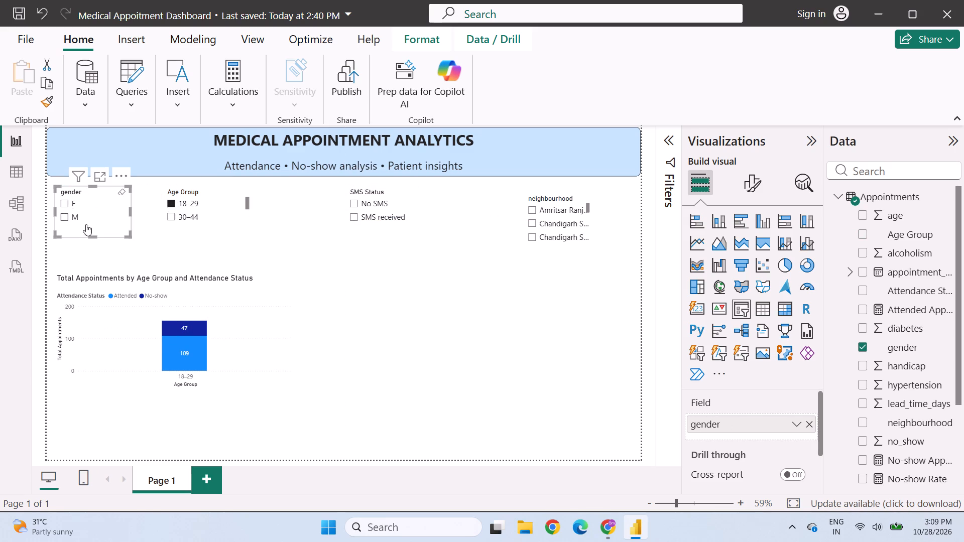
scroll(233, 334, up, 4)
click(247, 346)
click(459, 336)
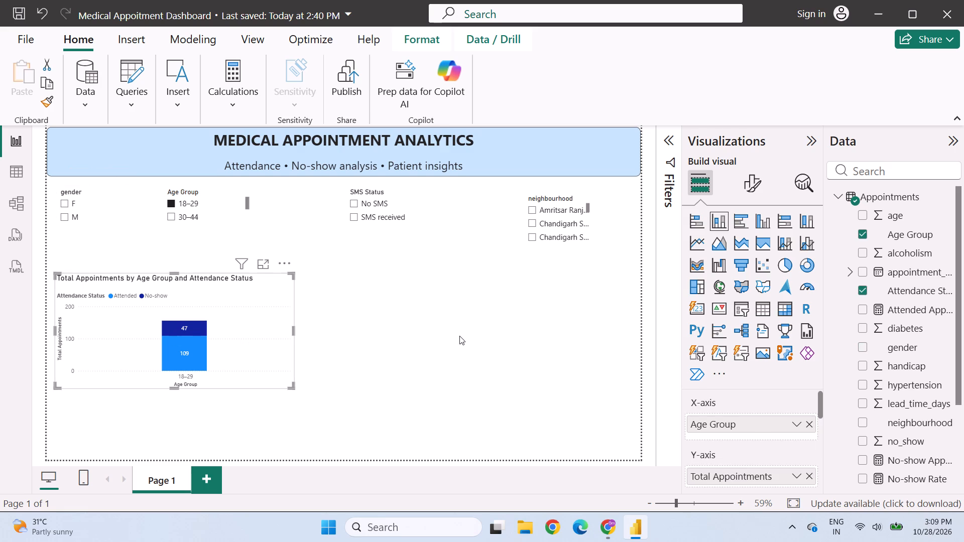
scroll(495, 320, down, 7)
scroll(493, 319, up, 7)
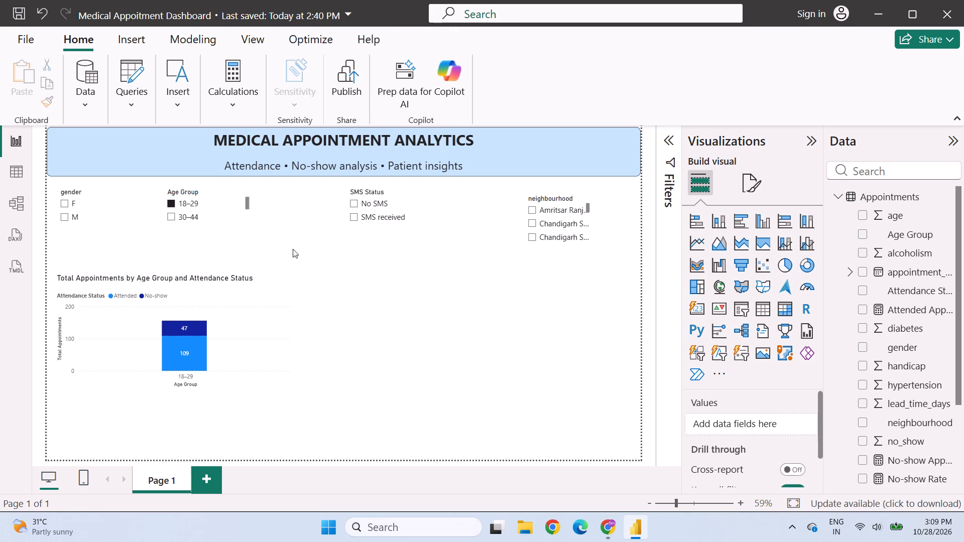
Test the column chart with the No SMS option of the SMS Status slicer, finishing with no SMS option selected.
click(352, 203)
click(353, 212)
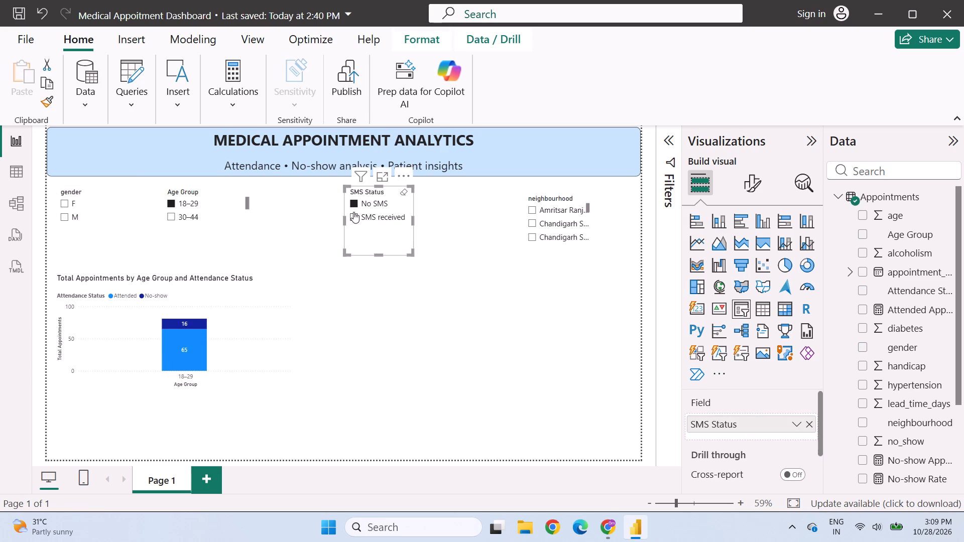
click(353, 216)
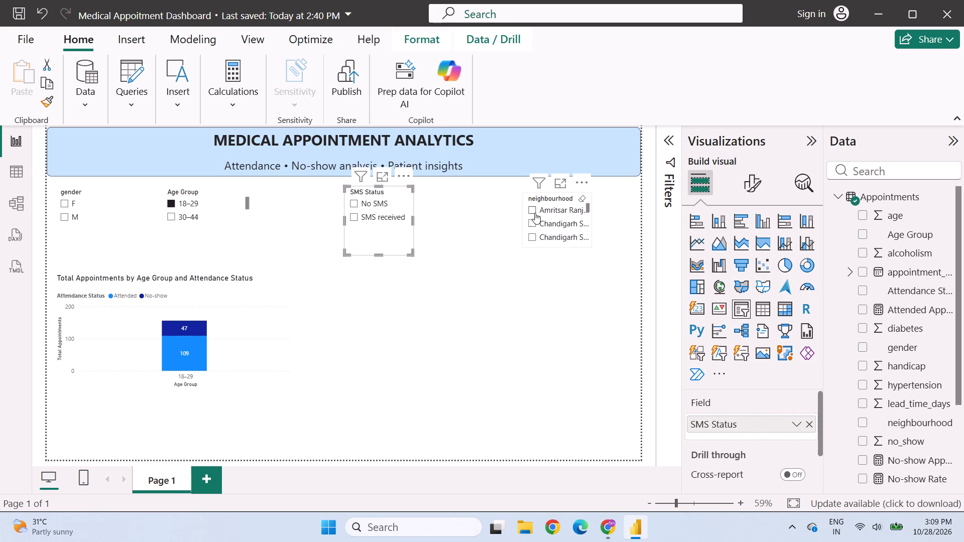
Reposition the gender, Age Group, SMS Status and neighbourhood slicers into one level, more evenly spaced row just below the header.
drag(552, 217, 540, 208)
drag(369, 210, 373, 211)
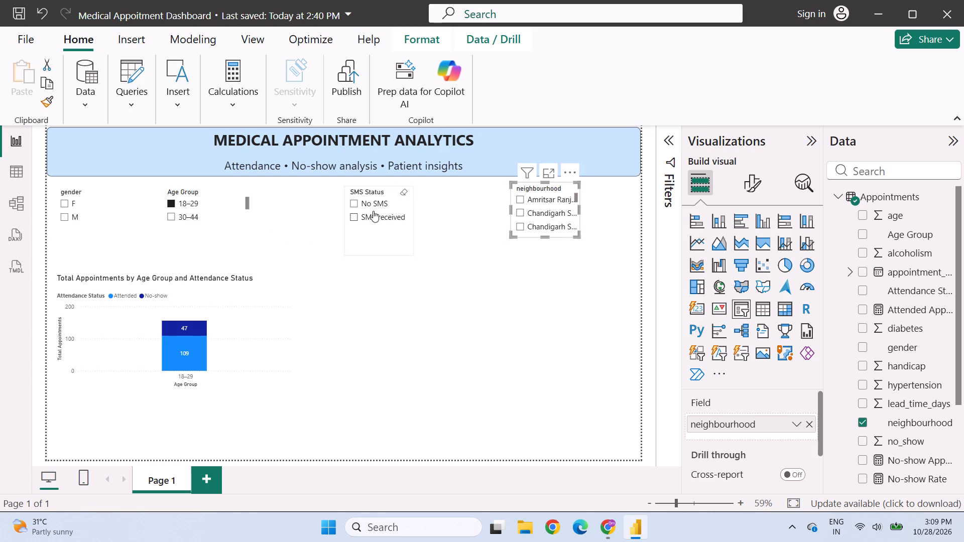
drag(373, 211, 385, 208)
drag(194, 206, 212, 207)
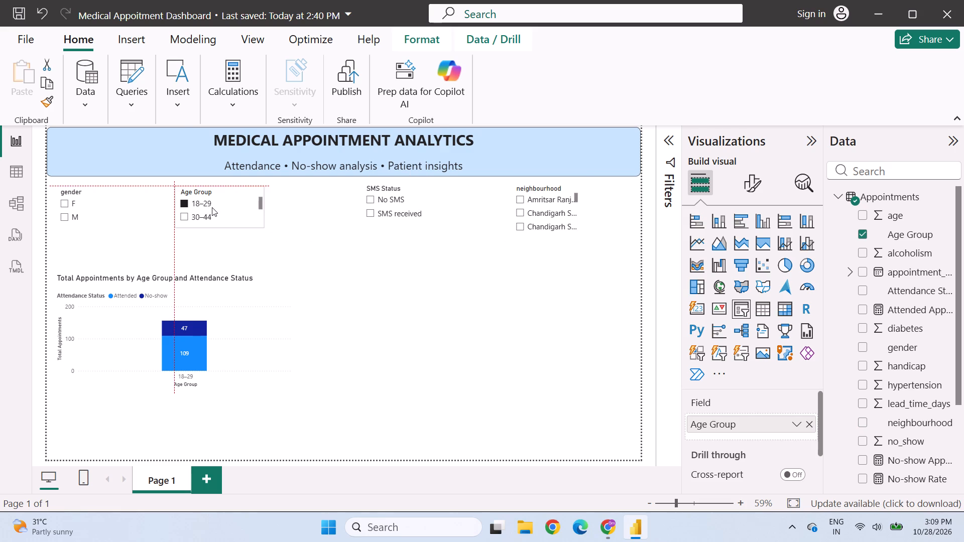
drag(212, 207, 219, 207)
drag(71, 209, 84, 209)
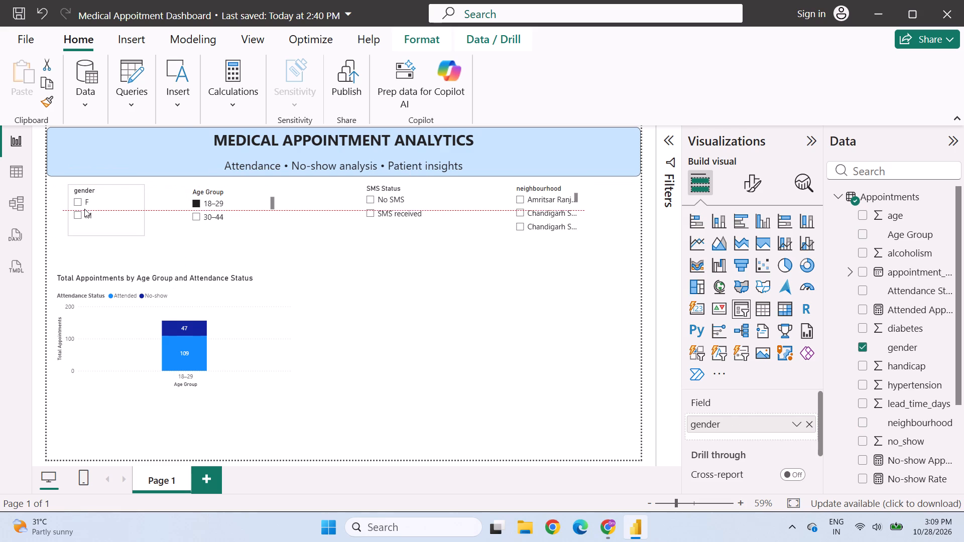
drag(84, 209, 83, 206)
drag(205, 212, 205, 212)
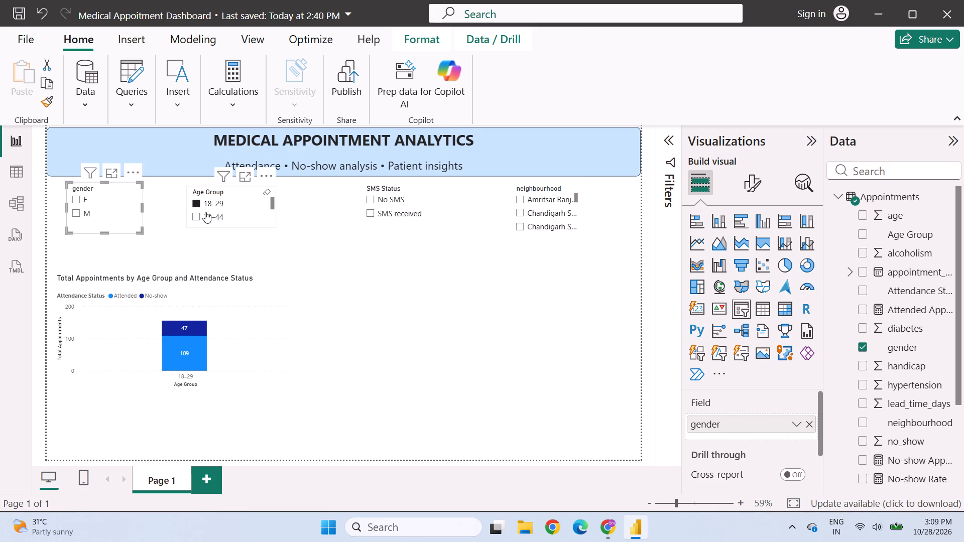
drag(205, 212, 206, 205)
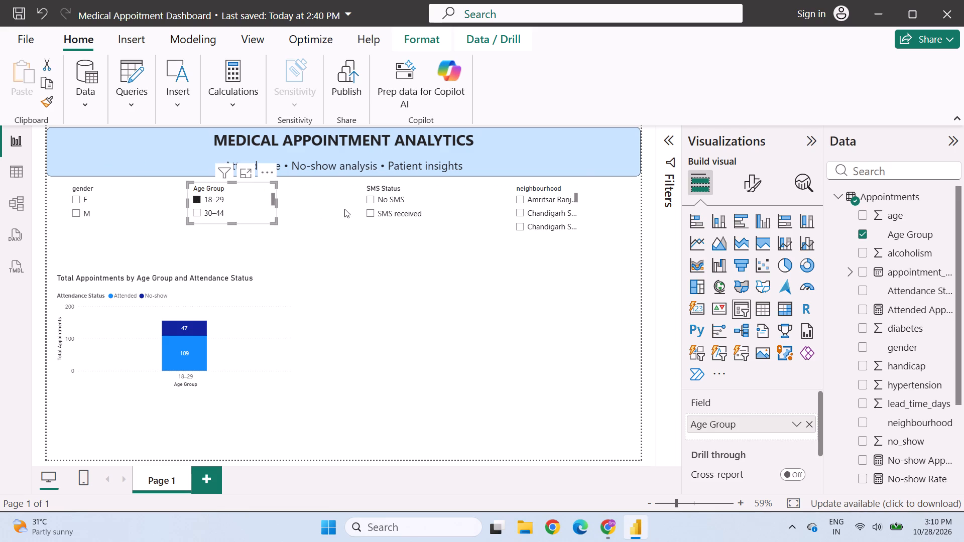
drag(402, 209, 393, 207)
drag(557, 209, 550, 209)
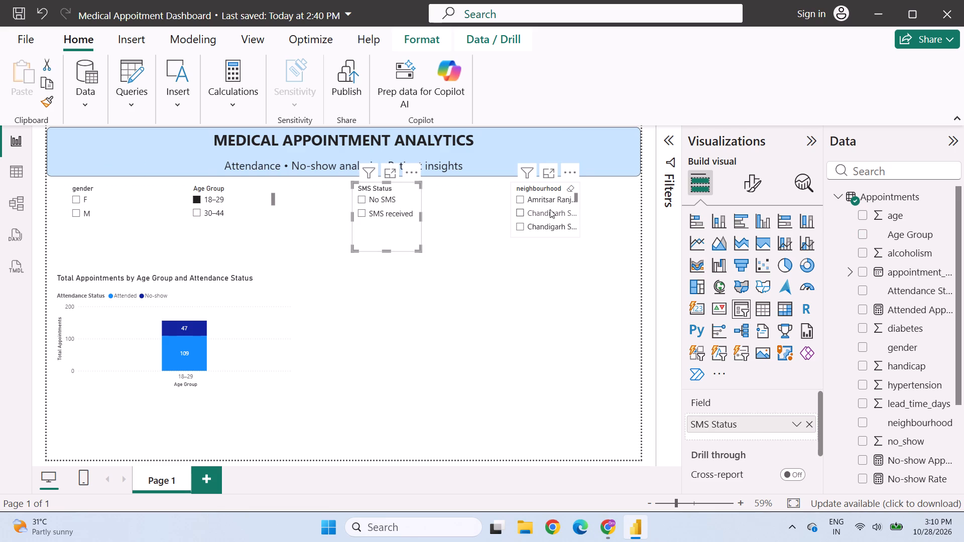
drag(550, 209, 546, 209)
Examine the chart's No-show segment, the filters and slicers affecting the Age Group slicer, and that slicer's list of options.
click(397, 328)
click(167, 325)
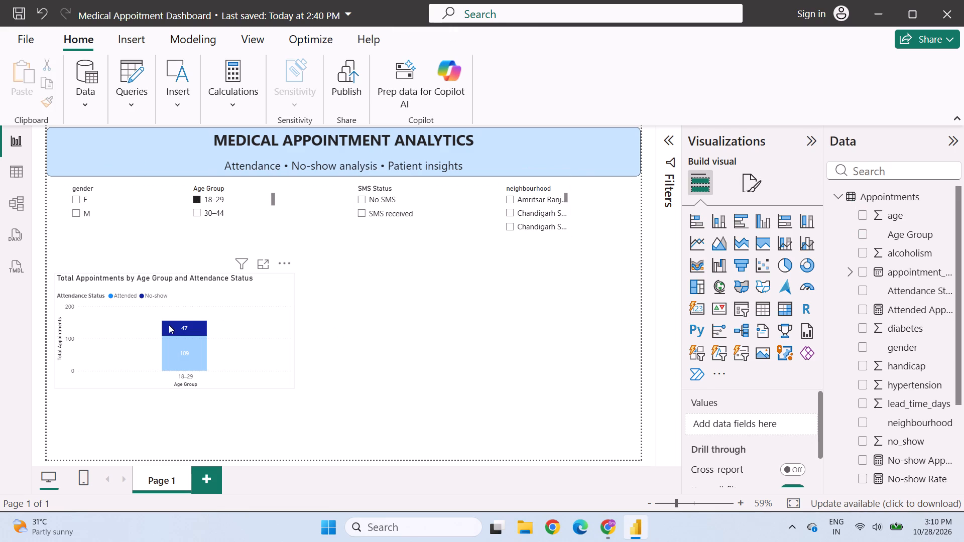
click(236, 305)
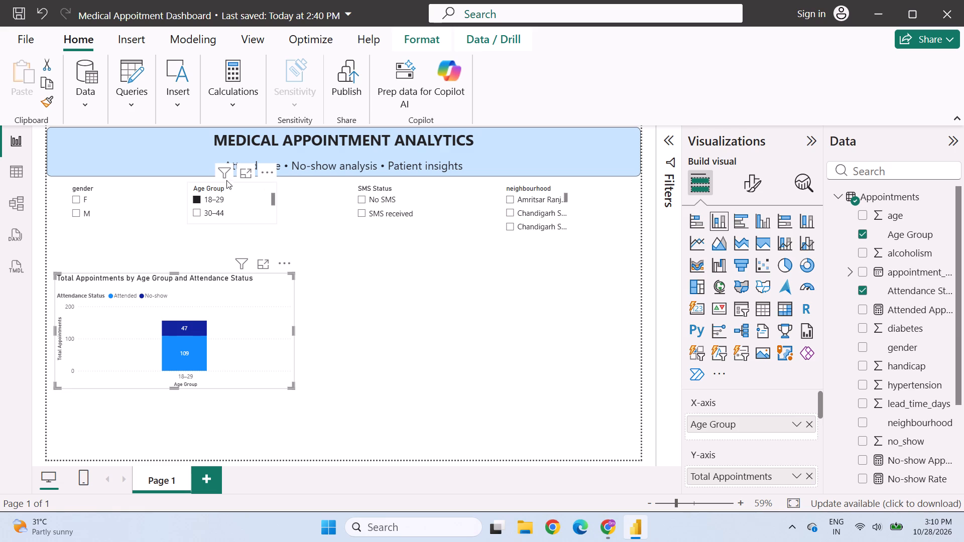
click(226, 175)
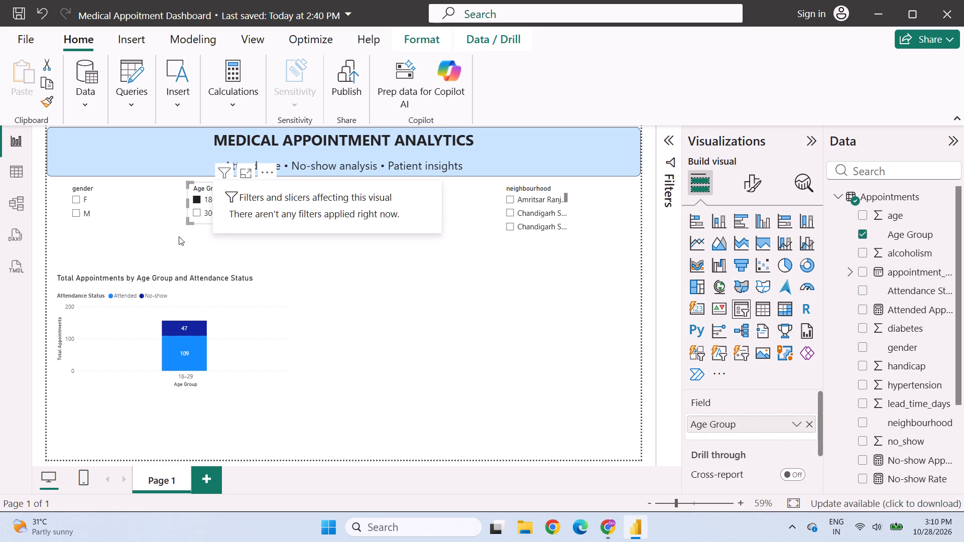
click(134, 225)
scroll(226, 203, down, 6)
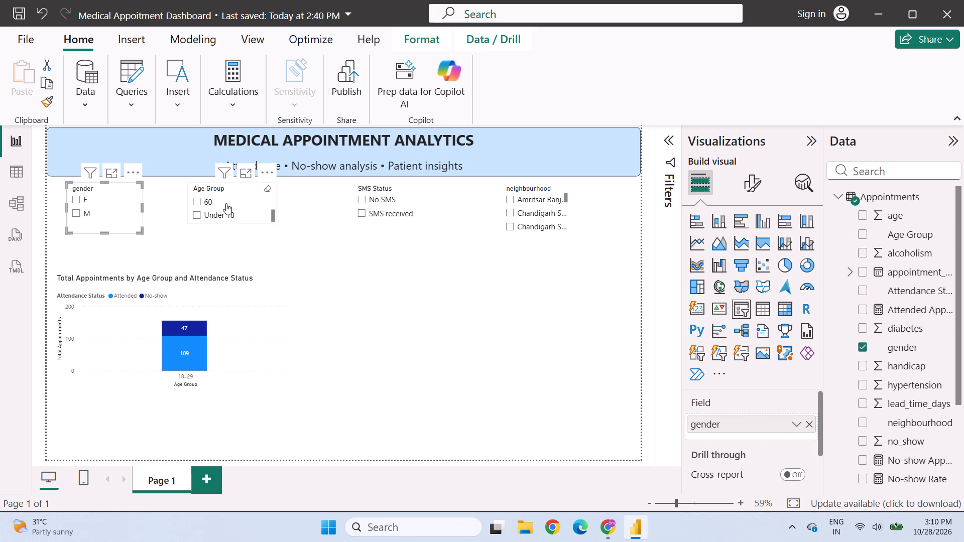
scroll(226, 203, up, 5)
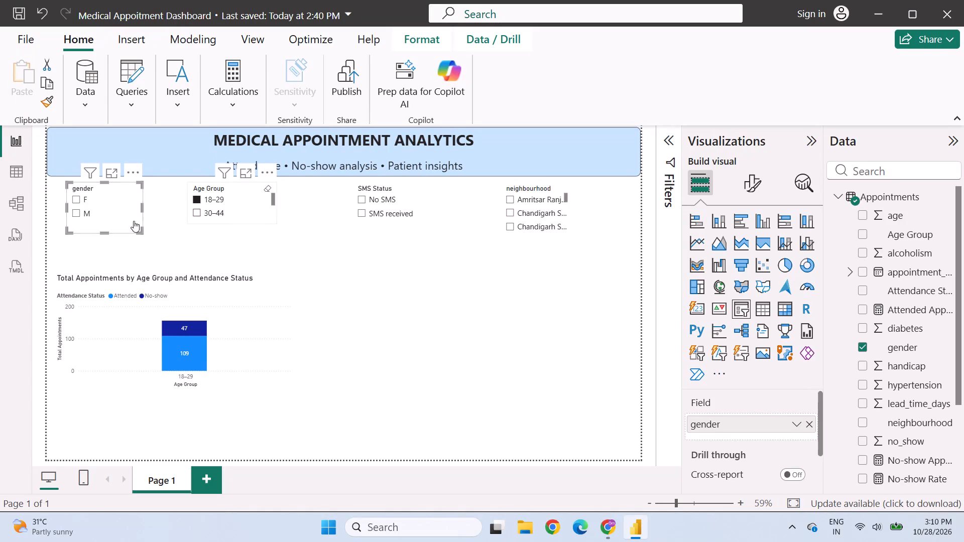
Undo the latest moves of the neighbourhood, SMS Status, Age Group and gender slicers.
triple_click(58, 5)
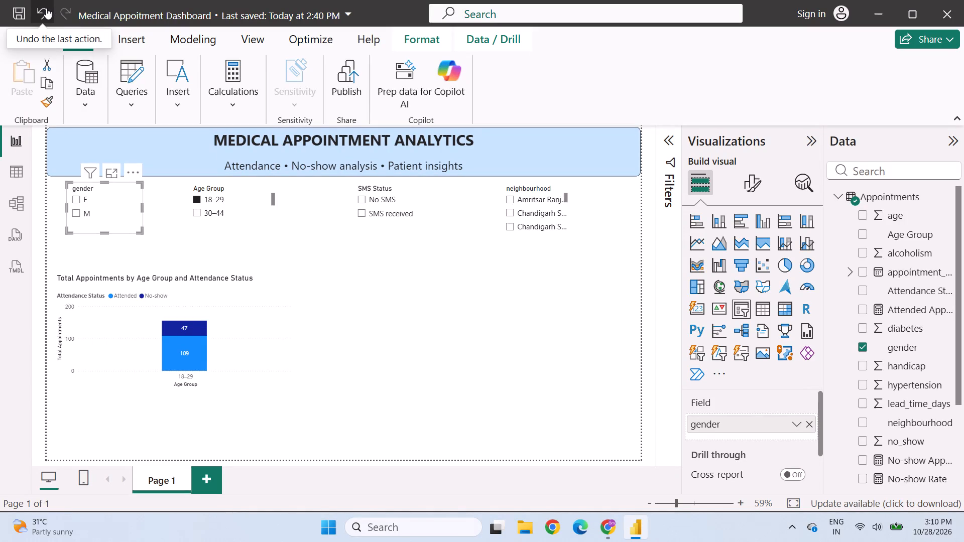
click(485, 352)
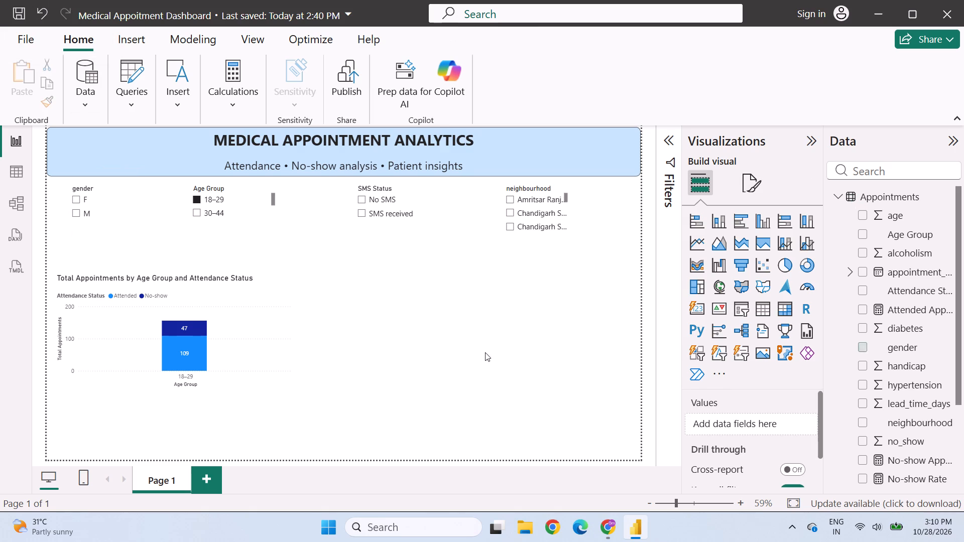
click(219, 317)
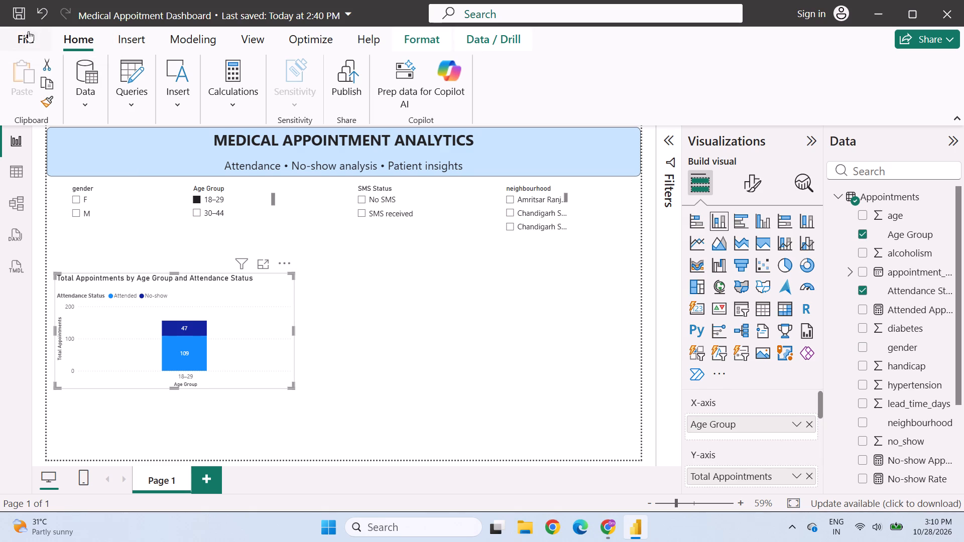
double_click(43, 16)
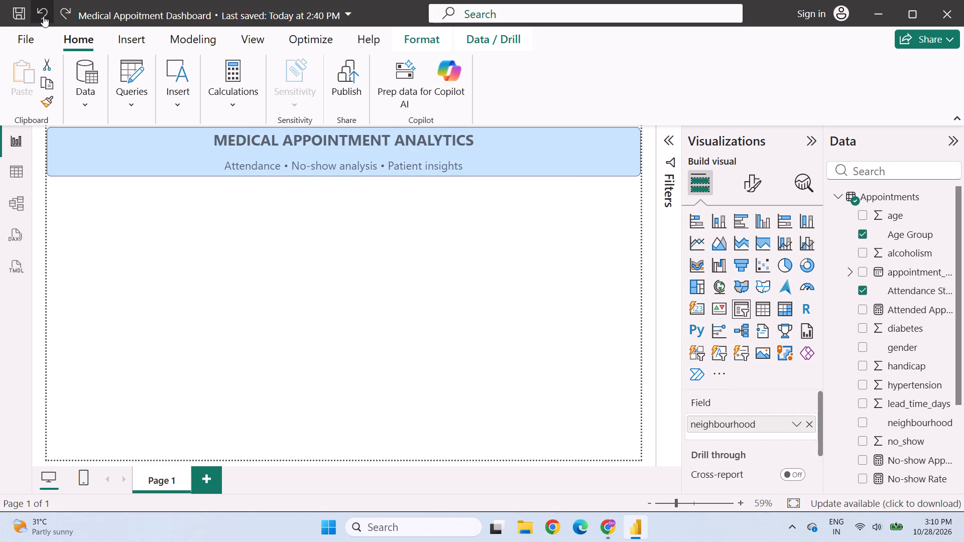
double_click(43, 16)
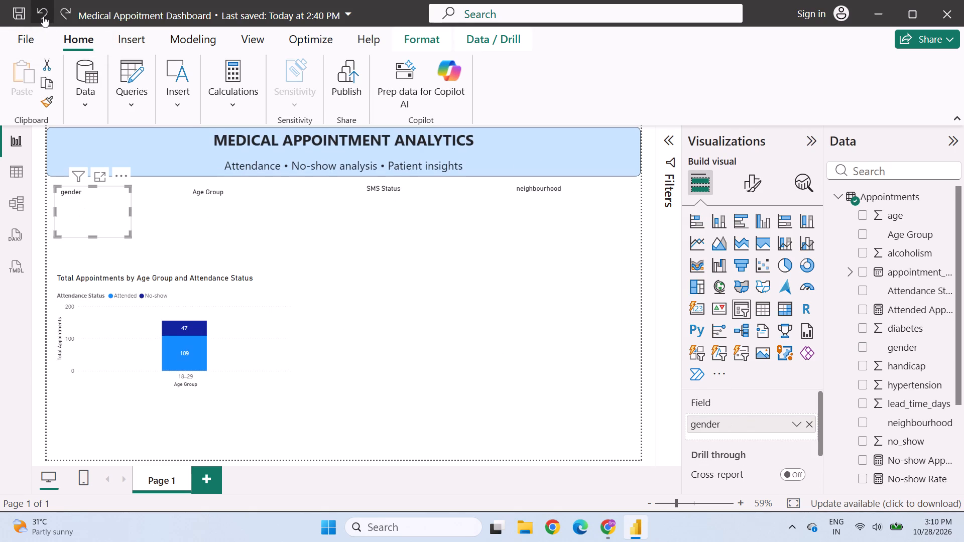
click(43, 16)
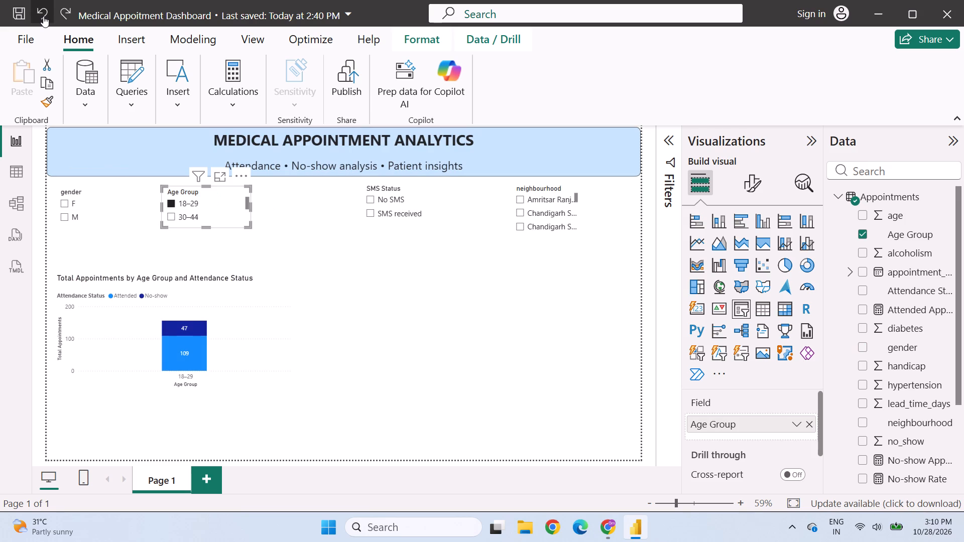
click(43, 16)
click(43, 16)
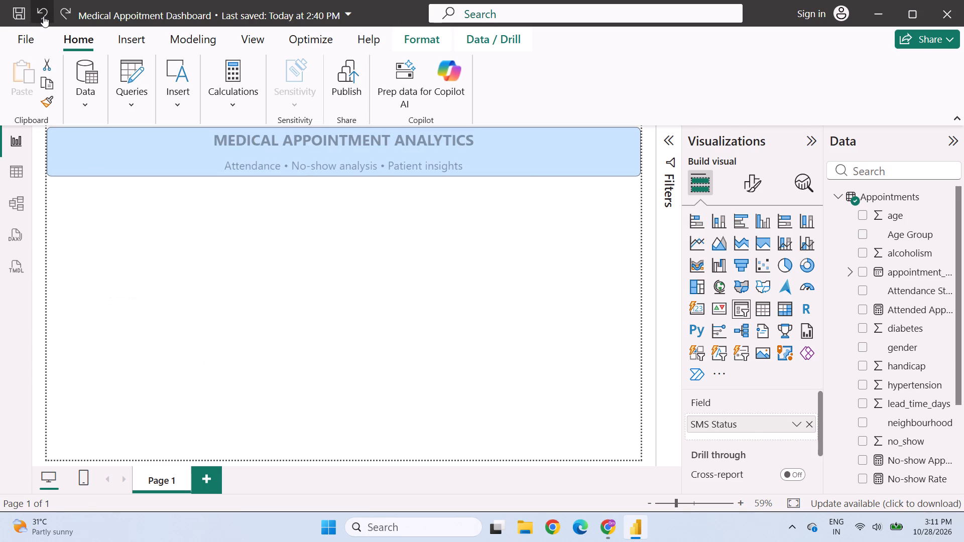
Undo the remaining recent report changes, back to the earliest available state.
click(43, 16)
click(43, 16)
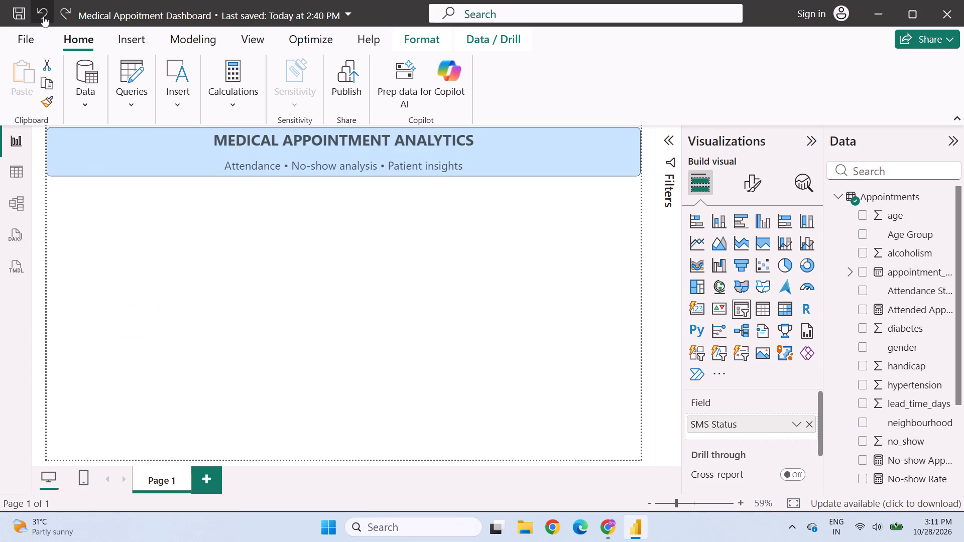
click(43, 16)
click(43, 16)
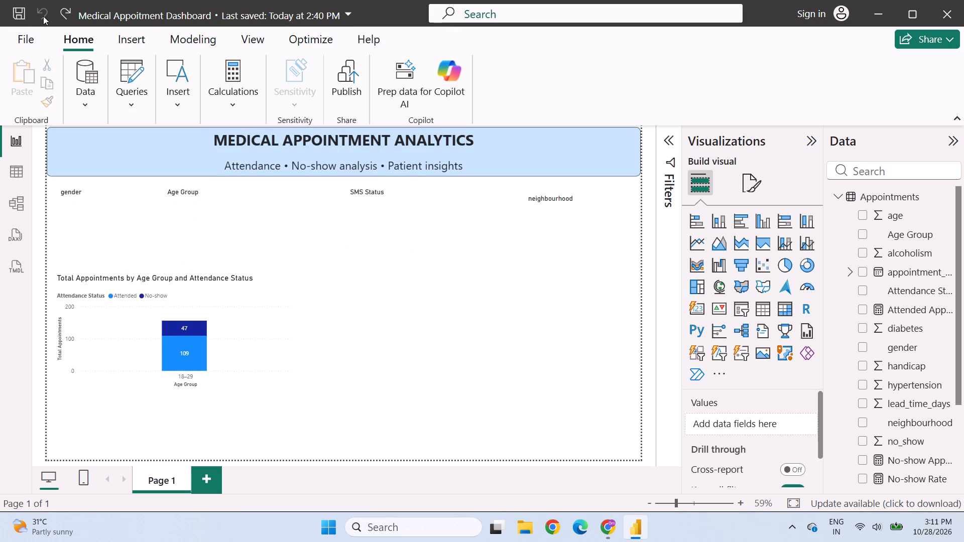
Redo all the undone changes to restore the level gender, Age Group, SMS Status and neighbourhood slicer row below the header.
triple_click(60, 14)
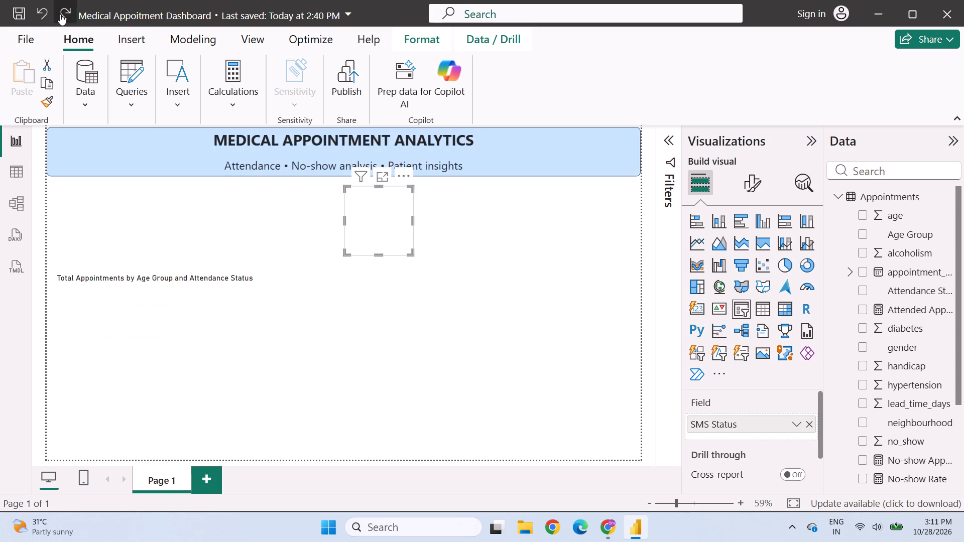
triple_click(60, 14)
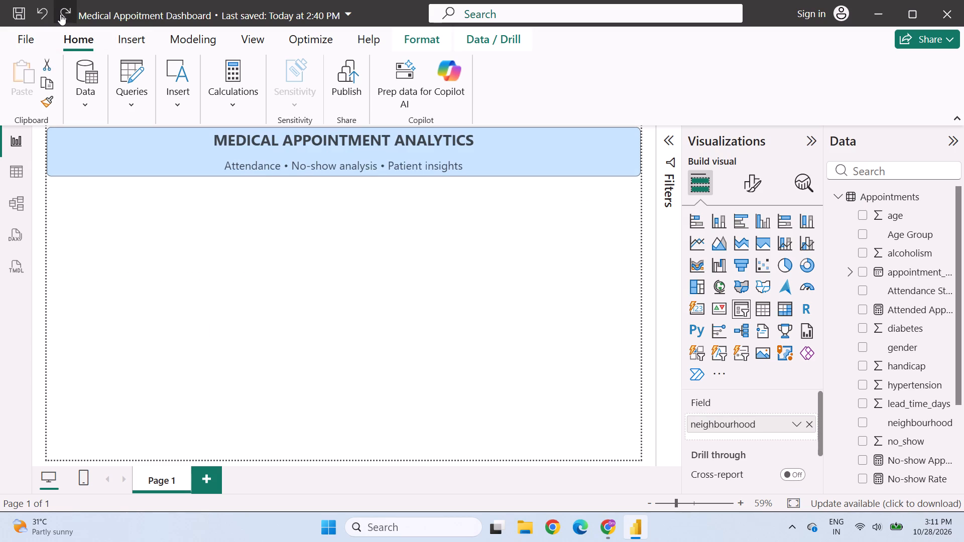
double_click(60, 14)
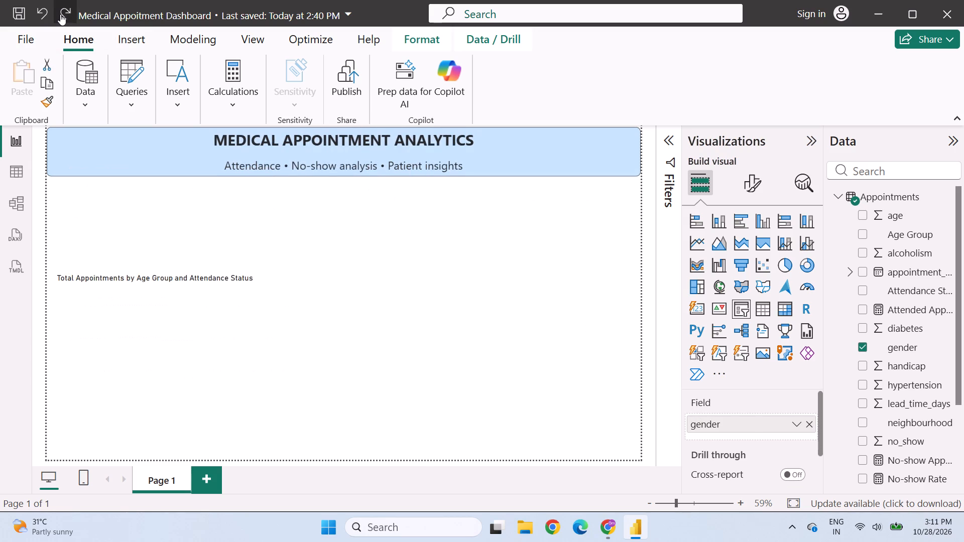
click(60, 14)
click(60, 14)
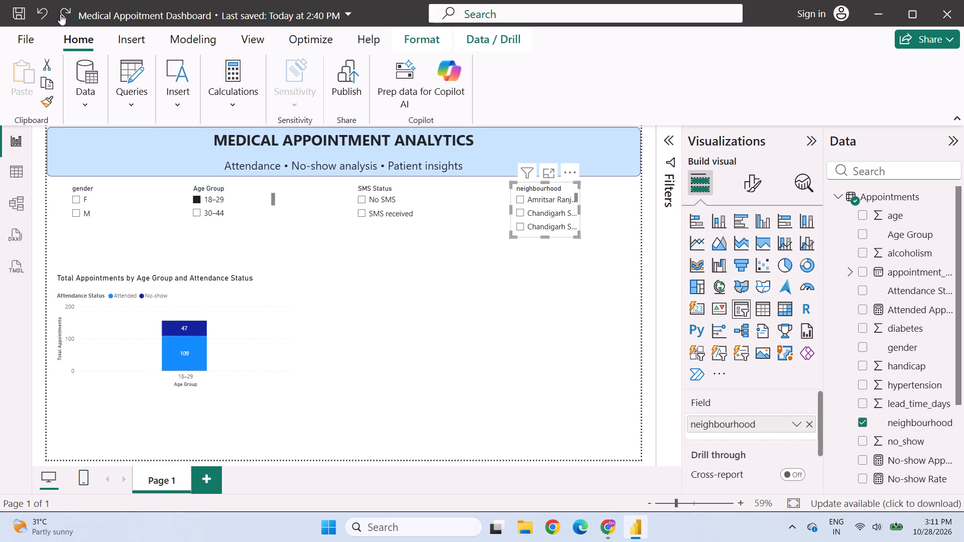
click(498, 321)
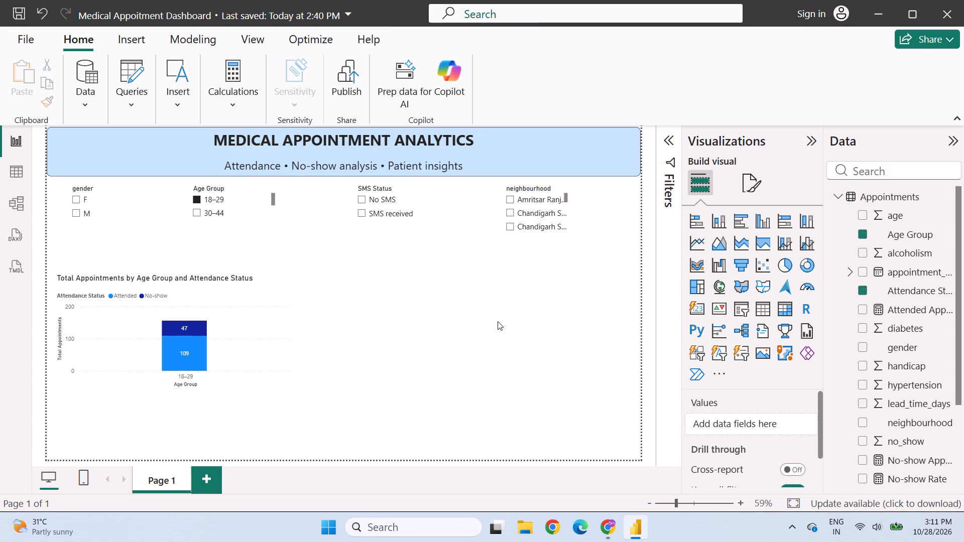
Try the chart's Attended legend entry and clear the 18–29 selection in the Age Group slicer.
click(230, 336)
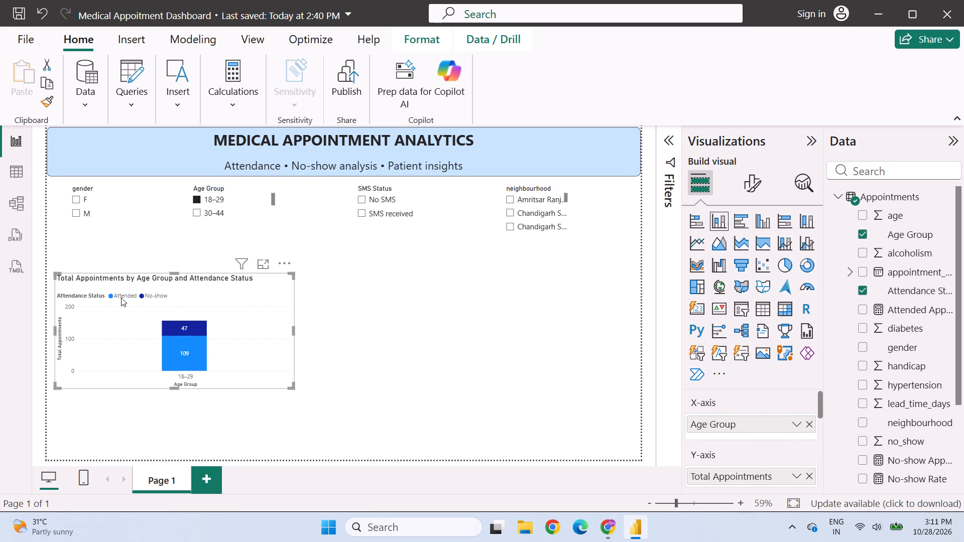
click(121, 298)
click(119, 294)
click(196, 198)
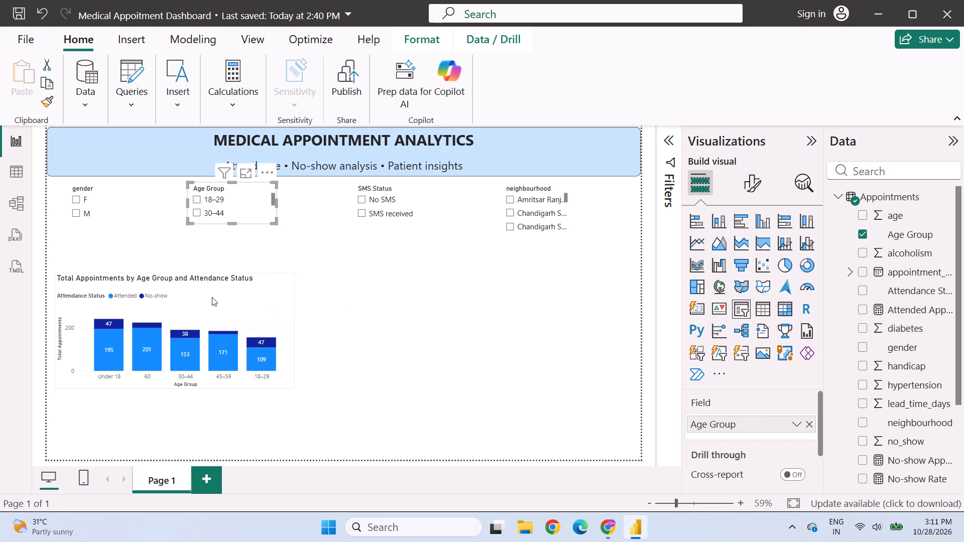
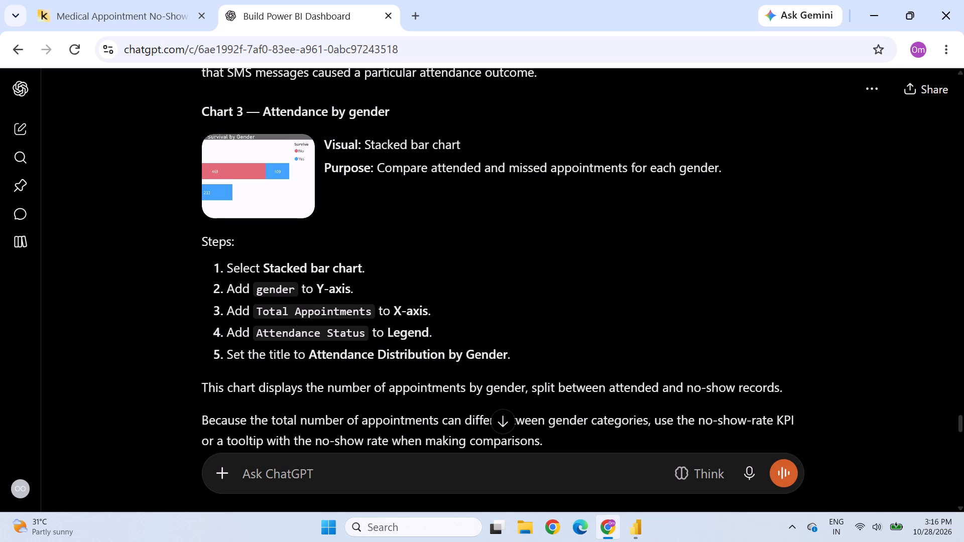
click(638, 524)
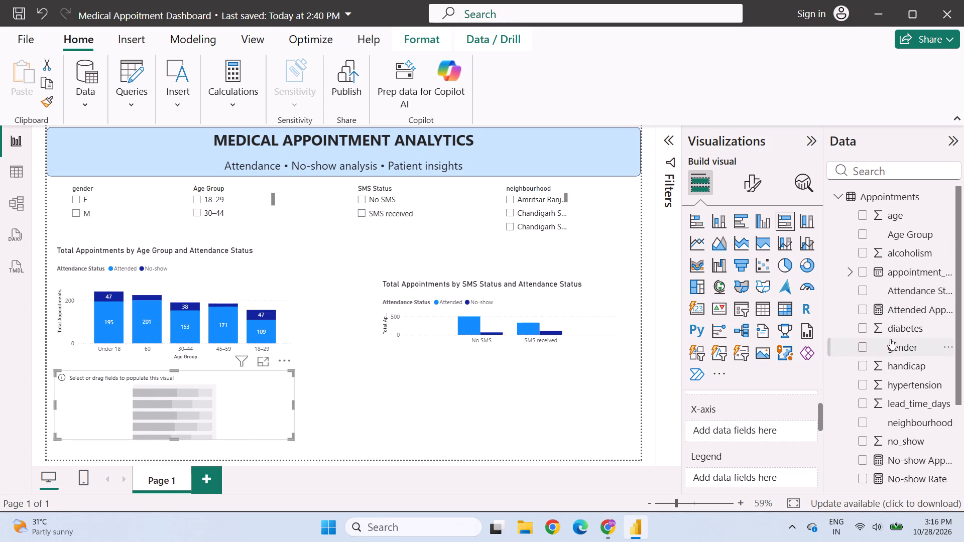
scroll(708, 431, up, 1)
scroll(918, 318, up, 2)
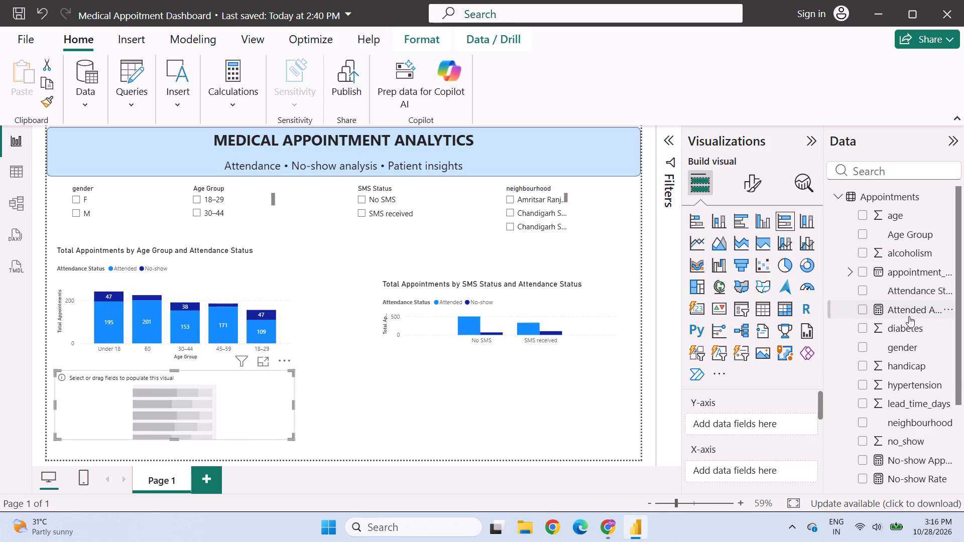
scroll(909, 316, up, 4)
scroll(909, 316, down, 3)
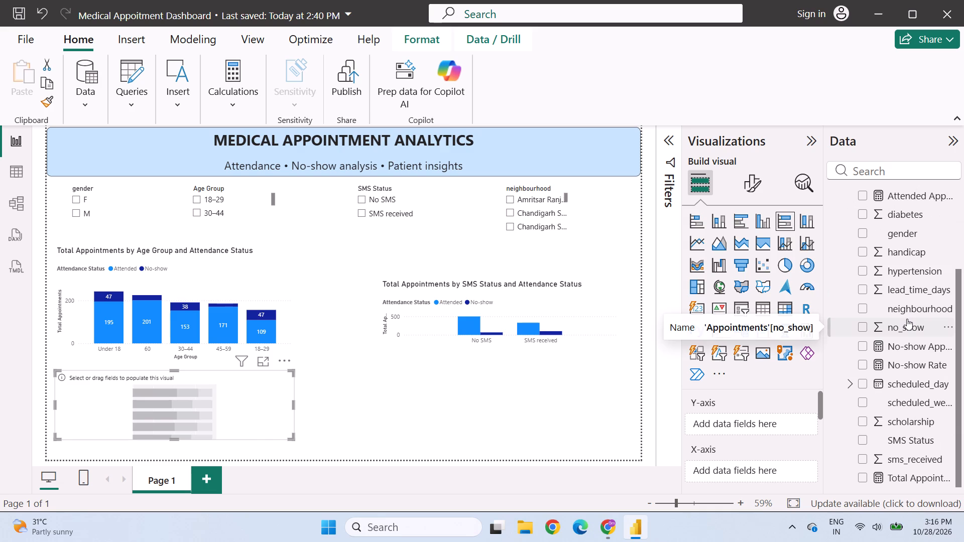
drag(896, 233, 758, 434)
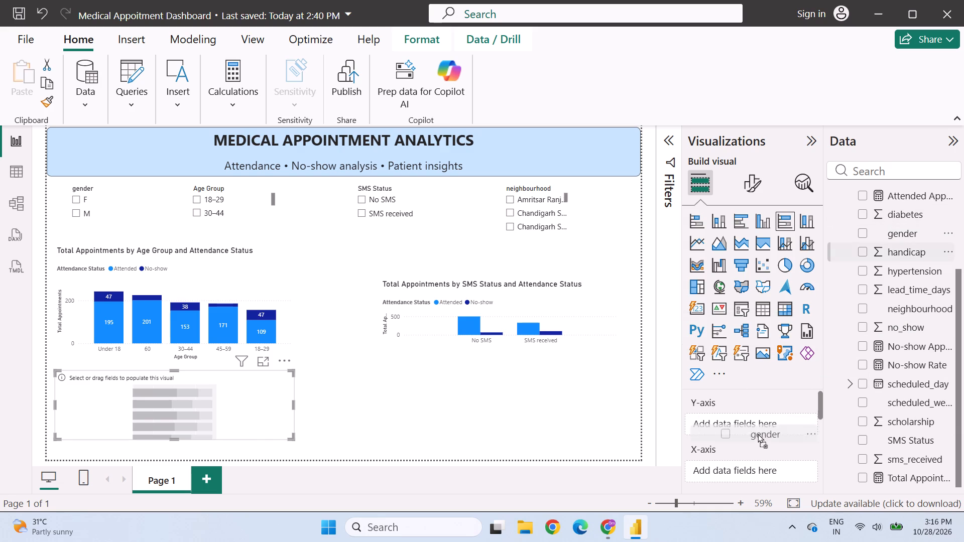
drag(758, 434, 752, 420)
Recheck the guide in Chrome and add Total Appointments to the gender chart's X-axis in Power BI.
click(609, 529)
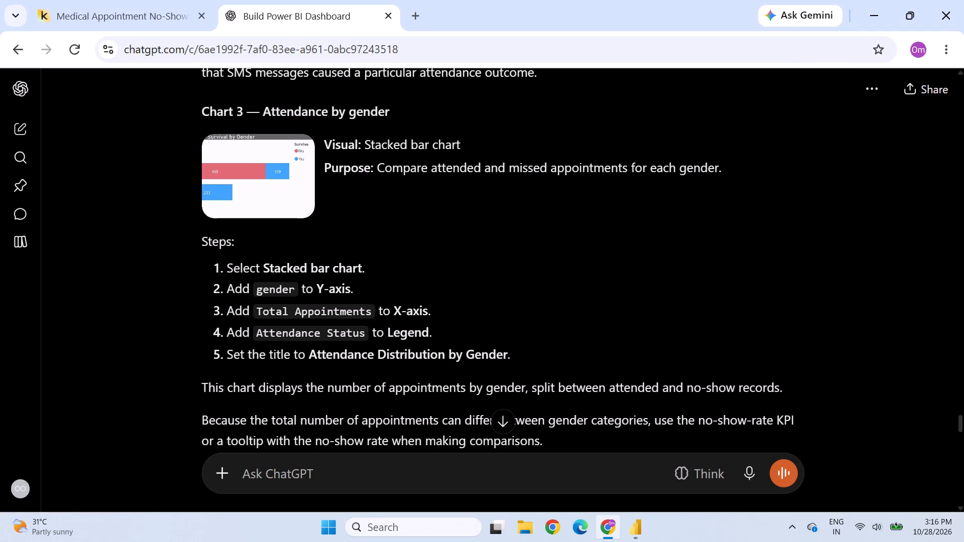
click(632, 517)
scroll(936, 336, down, 8)
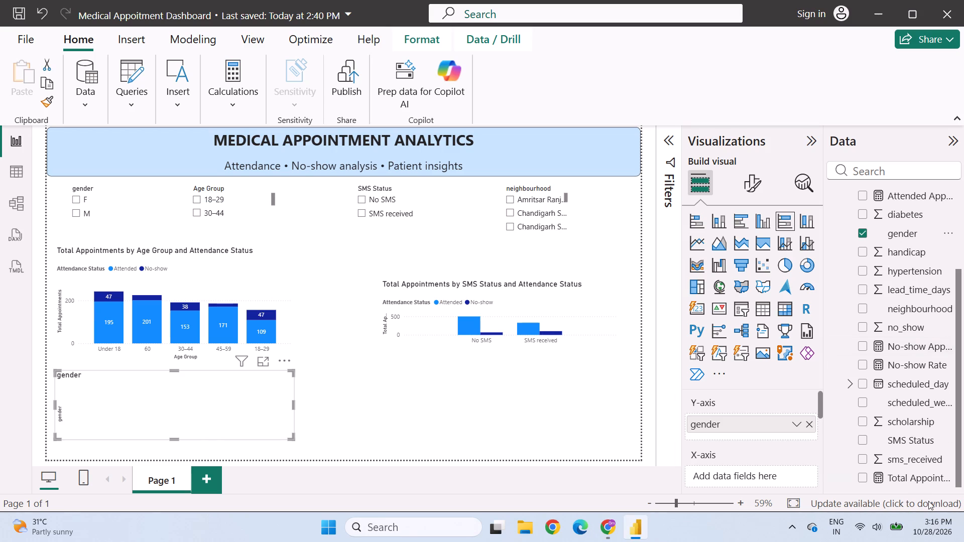
drag(917, 478, 782, 480)
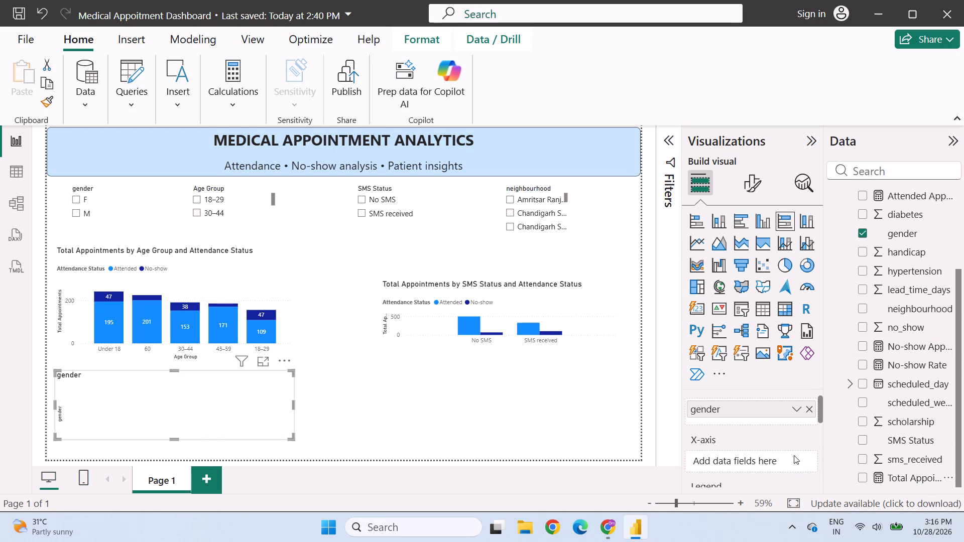
scroll(771, 454, up, 3)
scroll(771, 454, down, 1)
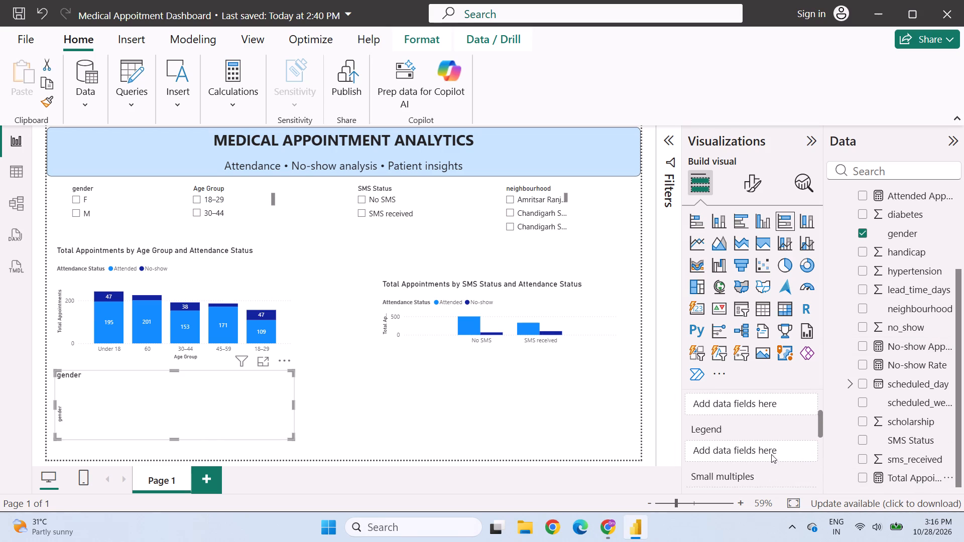
scroll(771, 454, down, 1)
scroll(771, 454, up, 2)
drag(894, 479, 761, 478)
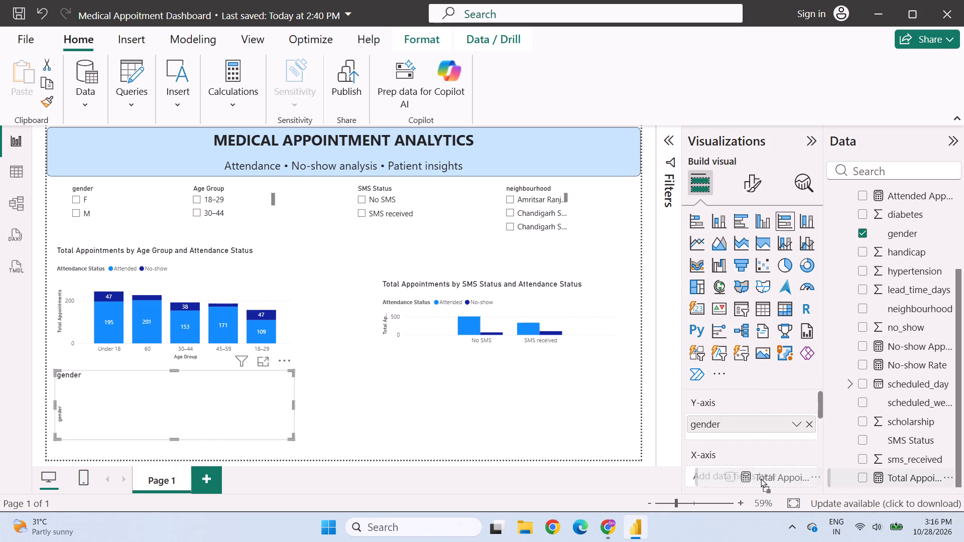
drag(761, 478, 760, 478)
Recheck the guide in Chrome and add Attendance Status as the gender chart's legend in Power BI.
scroll(729, 454, down, 1)
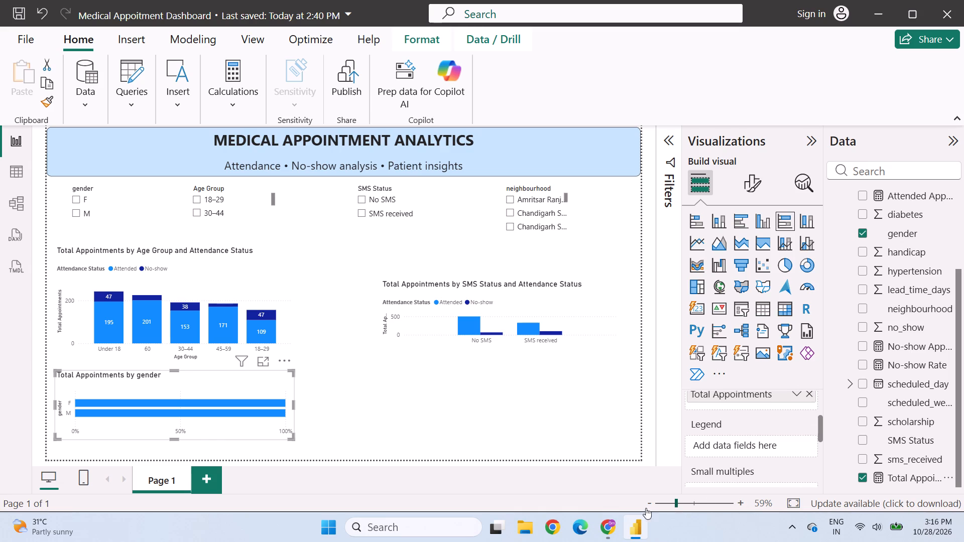
click(615, 522)
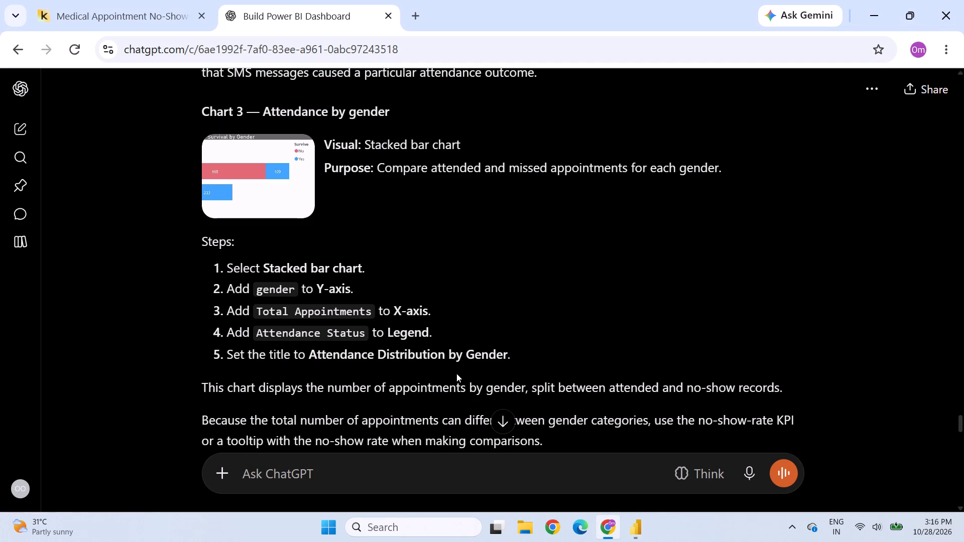
click(636, 526)
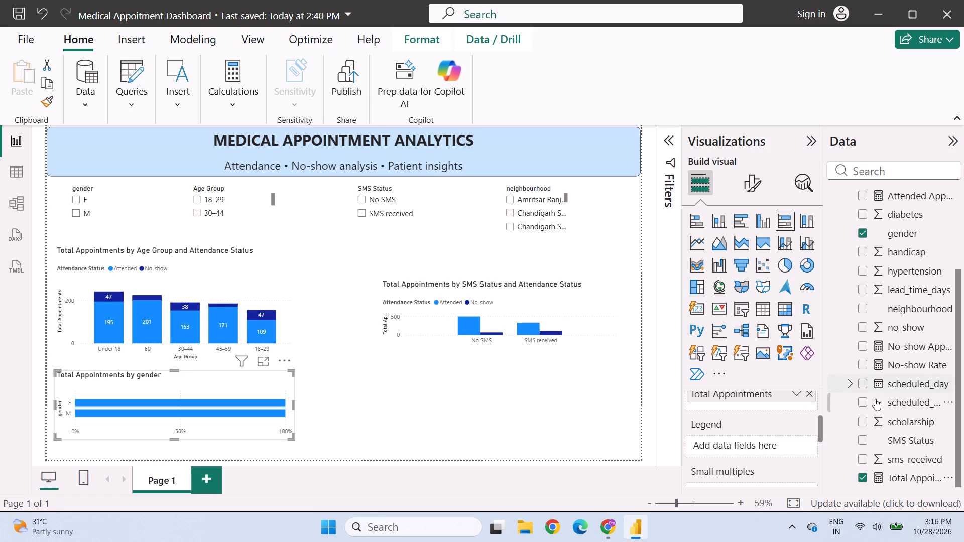
scroll(894, 405, up, 6)
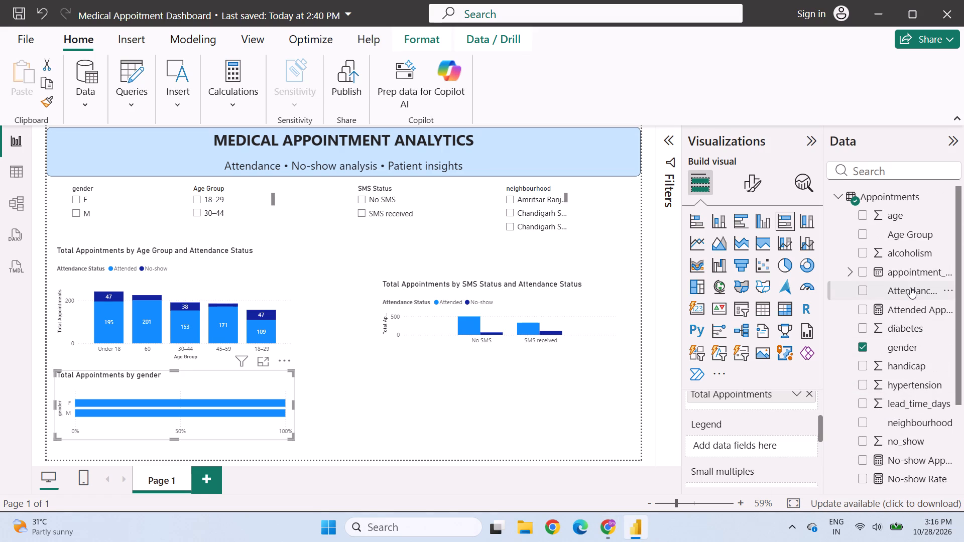
drag(910, 288, 753, 445)
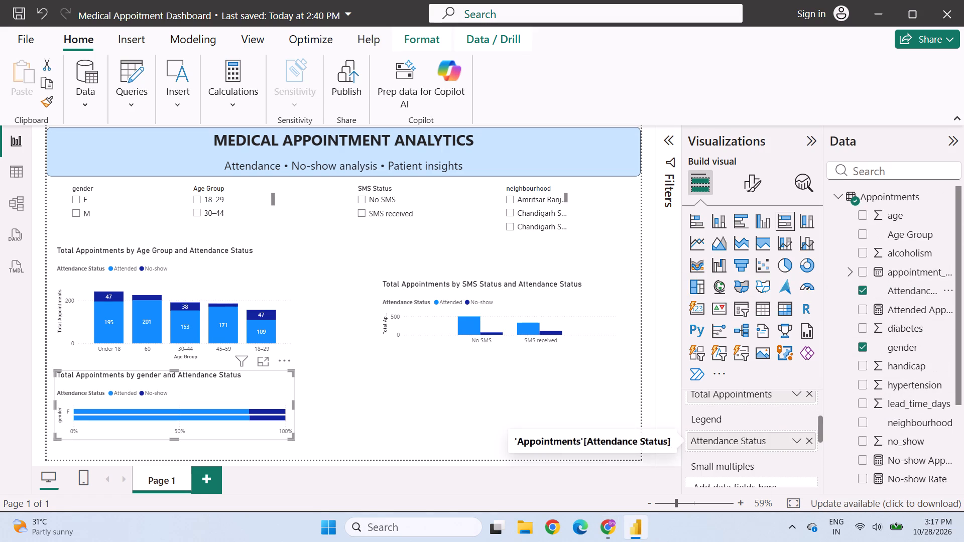
Read the Chart 4 — No-show appointments by neighbourhood instructions in Chrome and add a new blank clustered bar chart in Power BI.
click(613, 527)
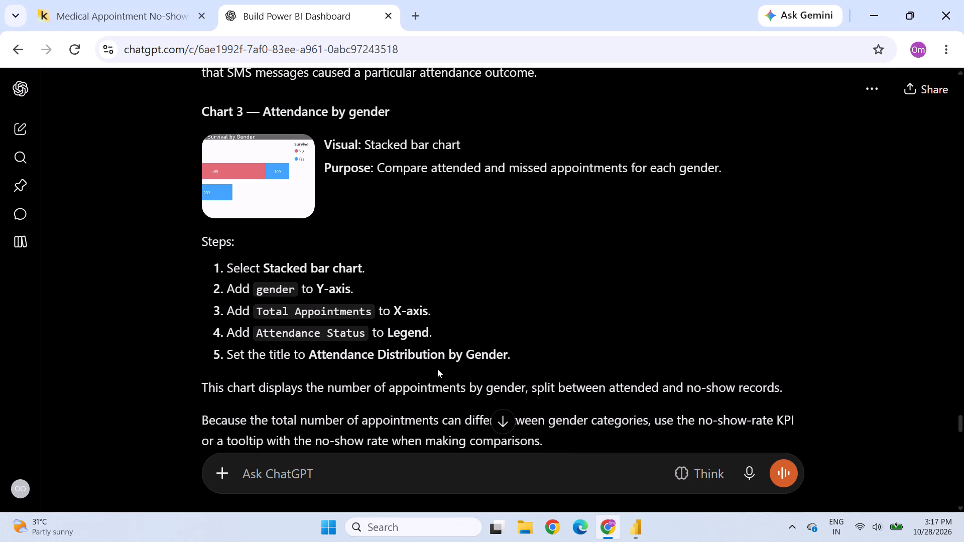
scroll(437, 369, down, 3)
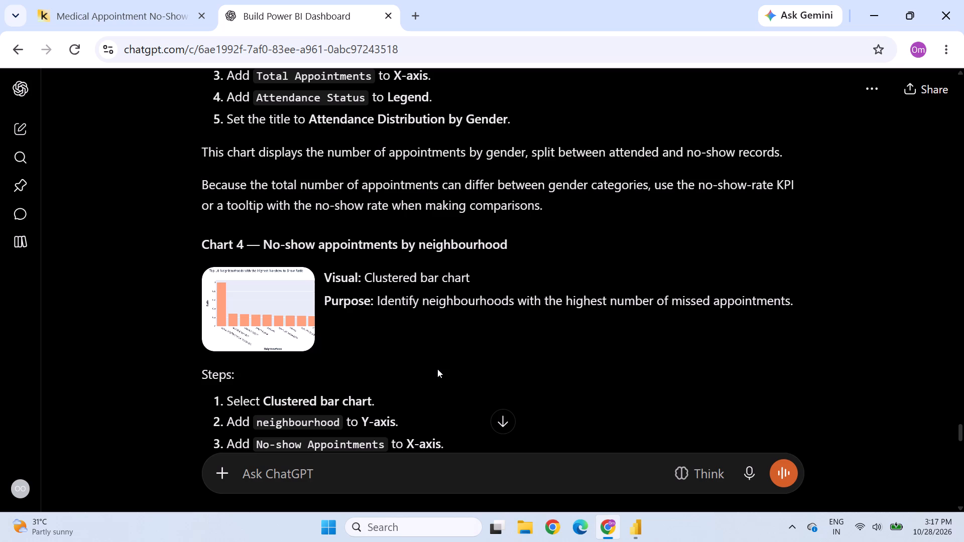
click(632, 532)
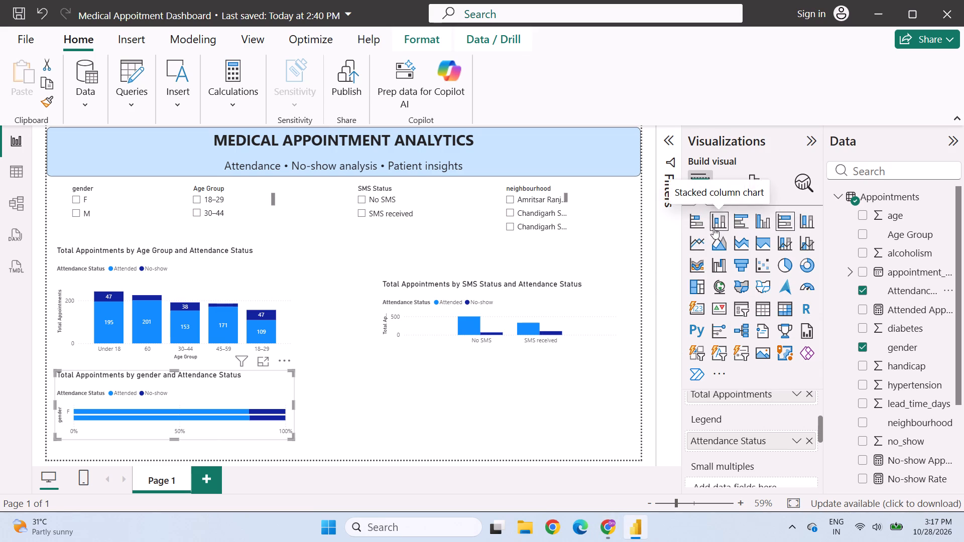
click(742, 222)
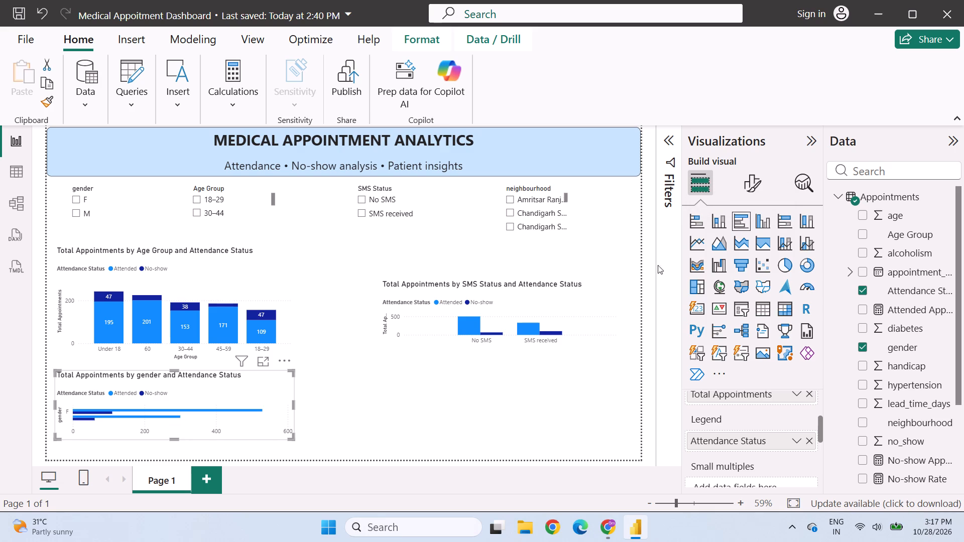
click(44, 14)
click(443, 424)
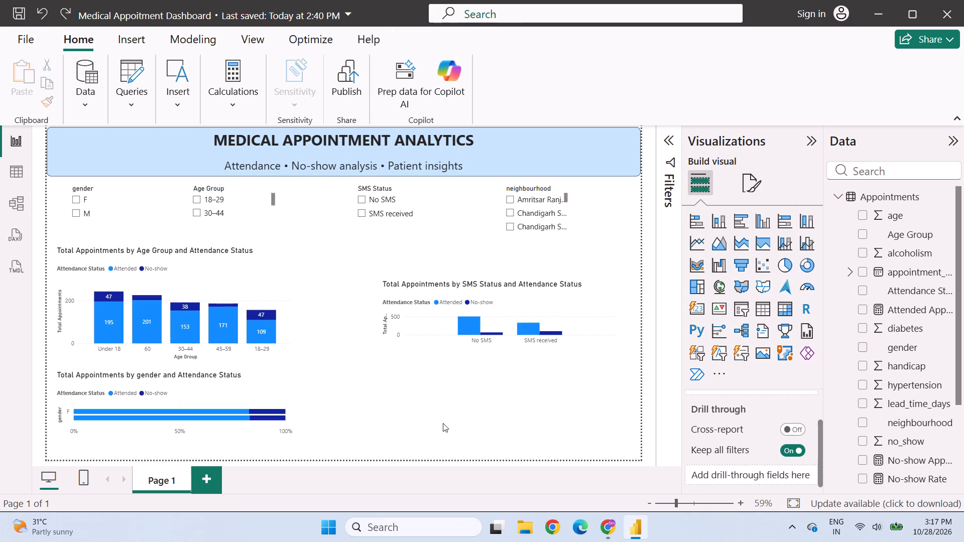
click(743, 224)
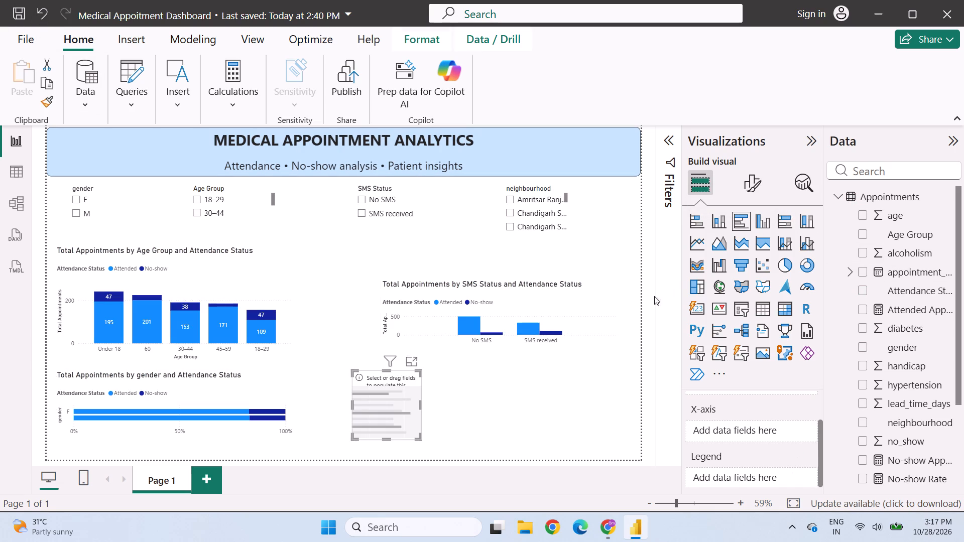
Move the SMS Status chart up toward the slicers, roughly level with the age group chart.
click(414, 306)
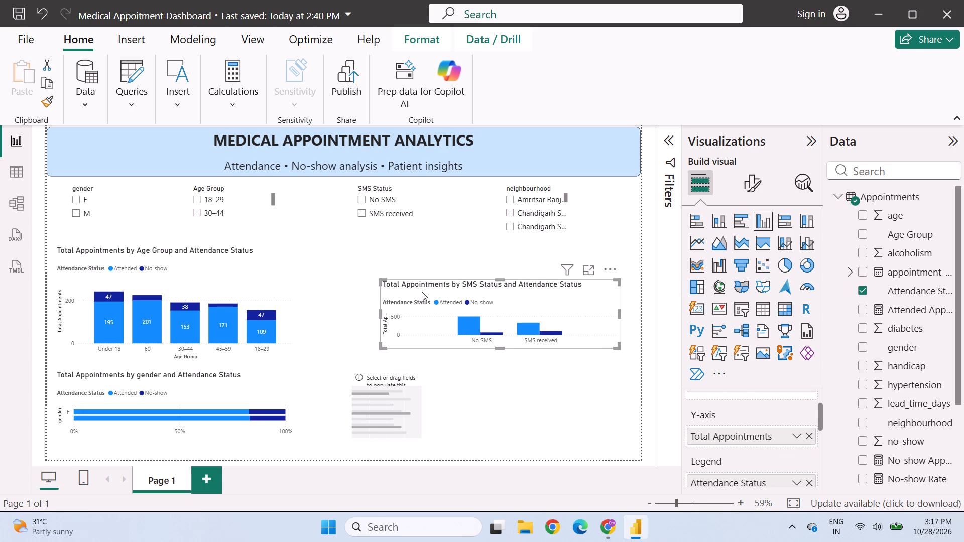
drag(422, 292, 421, 266)
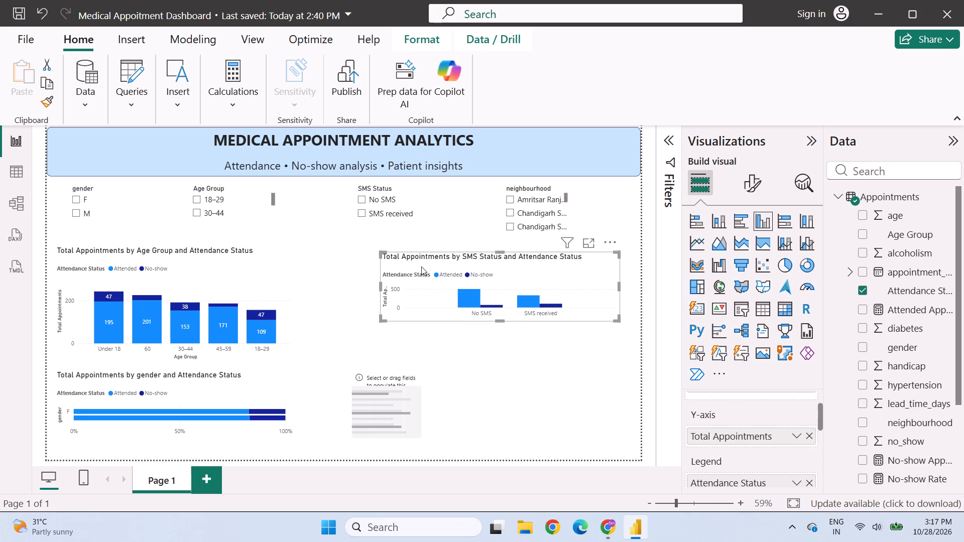
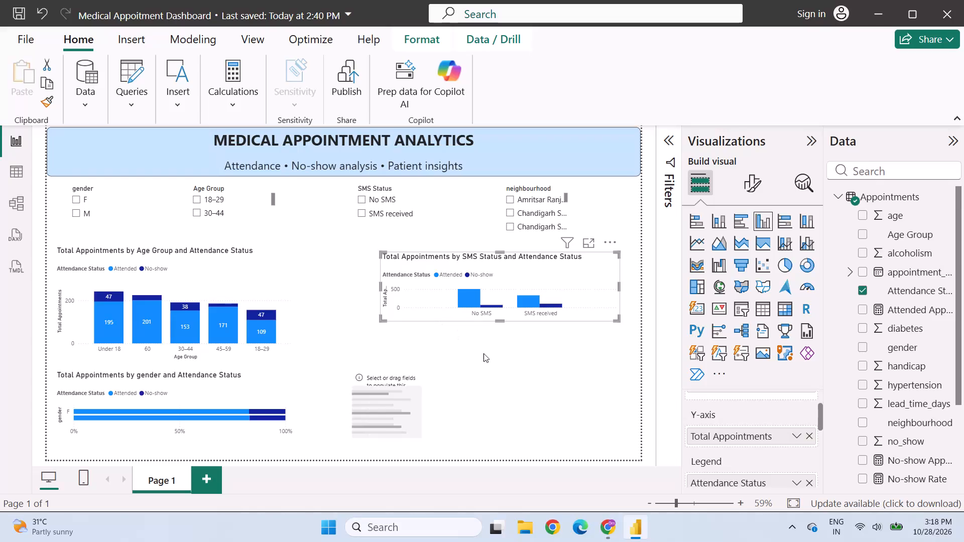
Check the Chart 4 instructions in Chrome and add neighbourhood to the blank clustered bar chart's Y-axis in Power BI.
click(406, 402)
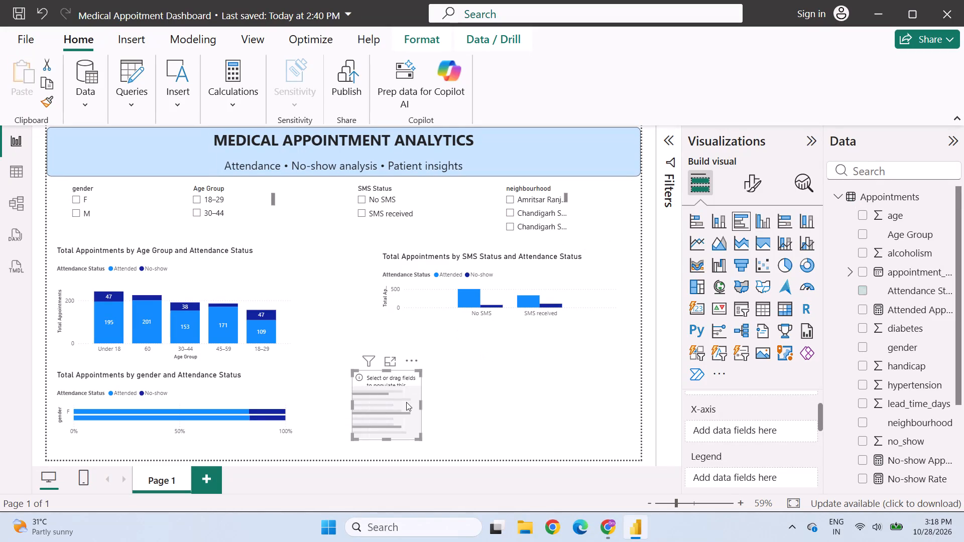
click(606, 532)
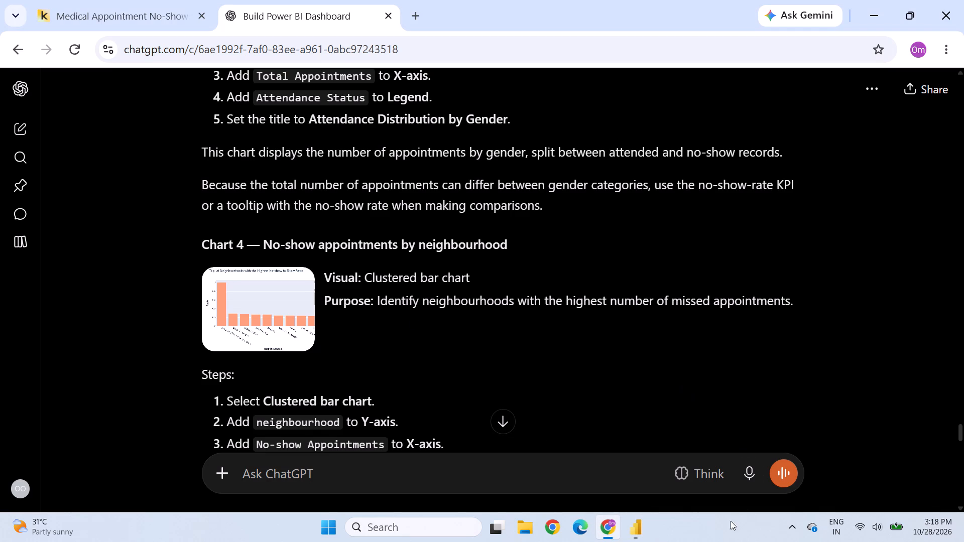
click(641, 522)
scroll(895, 348, up, 3)
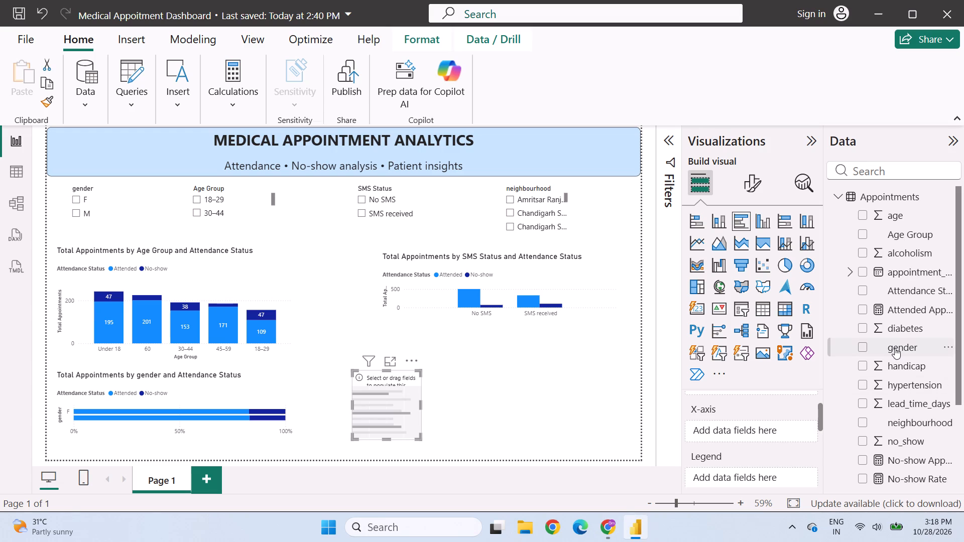
drag(911, 420, 928, 424)
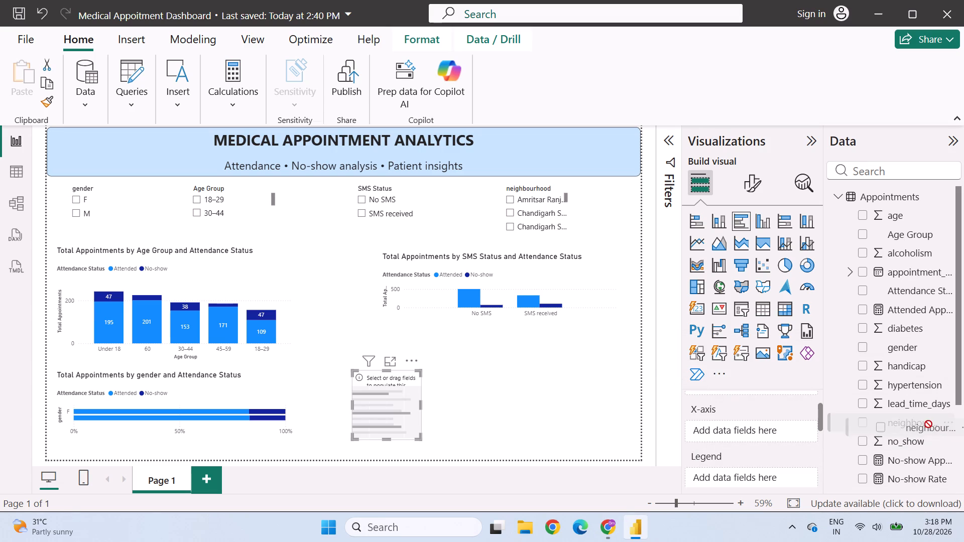
drag(928, 424, 936, 422)
scroll(865, 451, up, 2)
scroll(686, 451, up, 2)
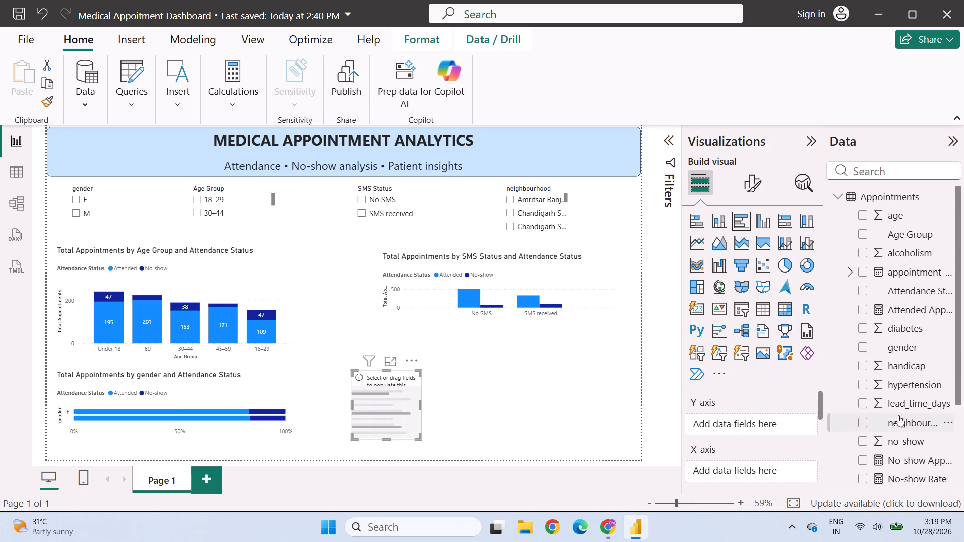
drag(902, 421, 739, 425)
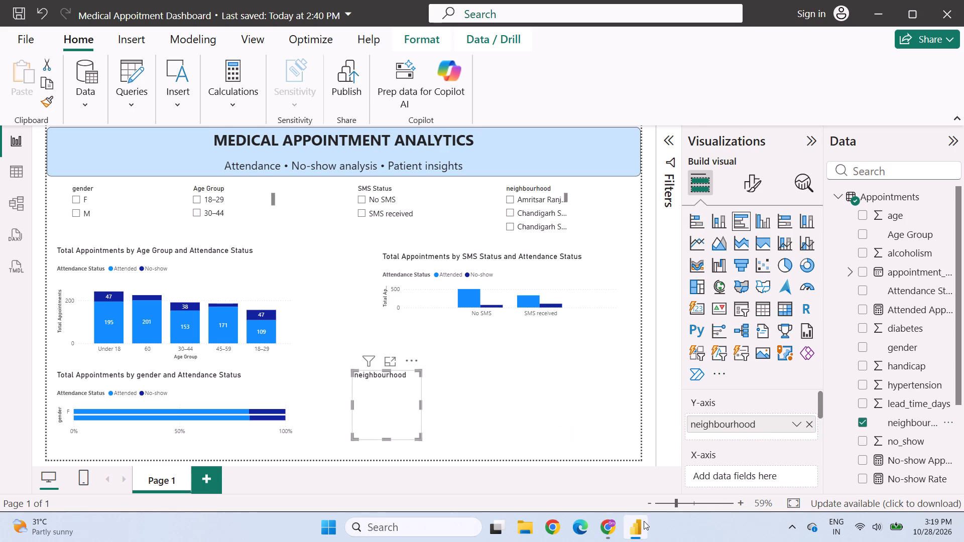
Recheck the guide in Chrome and add No-show Appointments to the neighbourhood chart's X-axis in Power BI.
click(611, 527)
scroll(403, 351, down, 1)
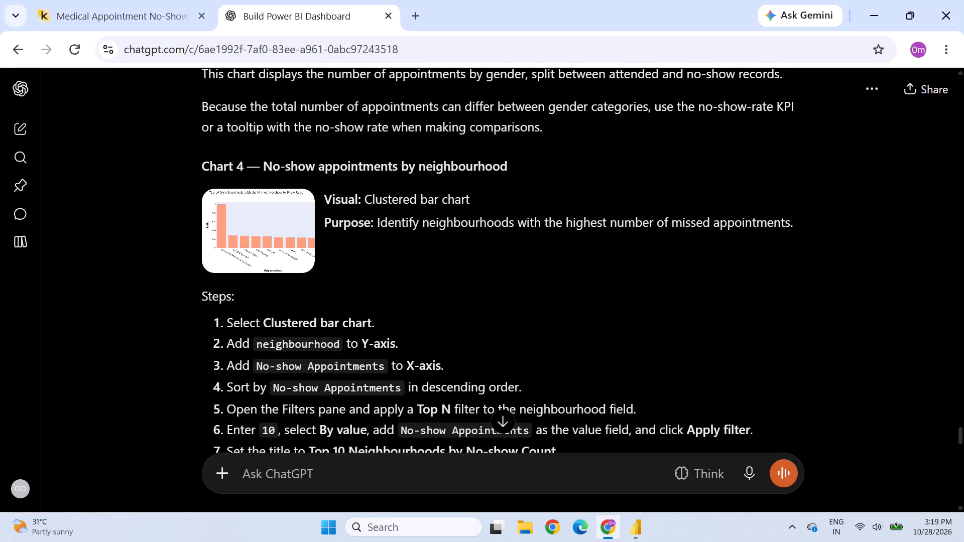
click(632, 535)
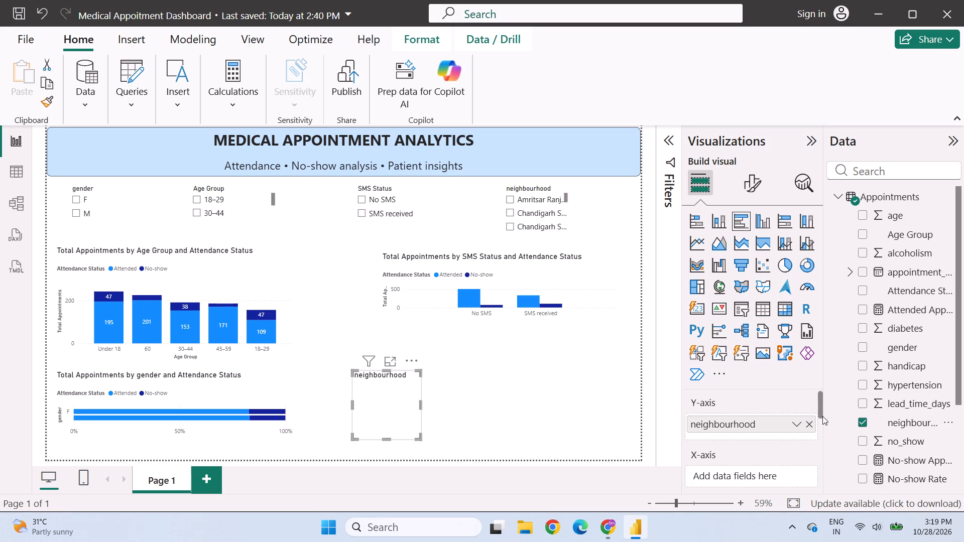
scroll(932, 425, down, 4)
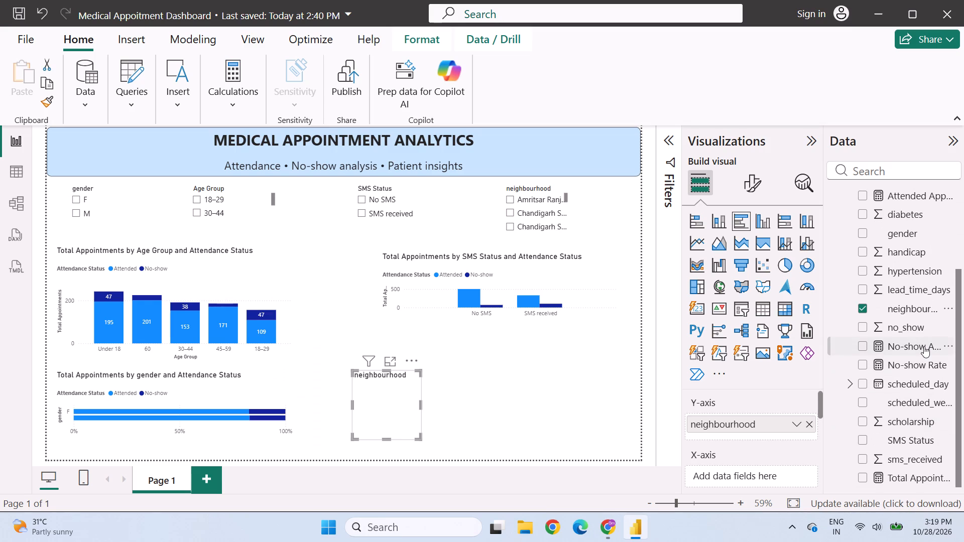
drag(924, 346, 772, 480)
scroll(760, 454, down, 2)
scroll(760, 454, up, 1)
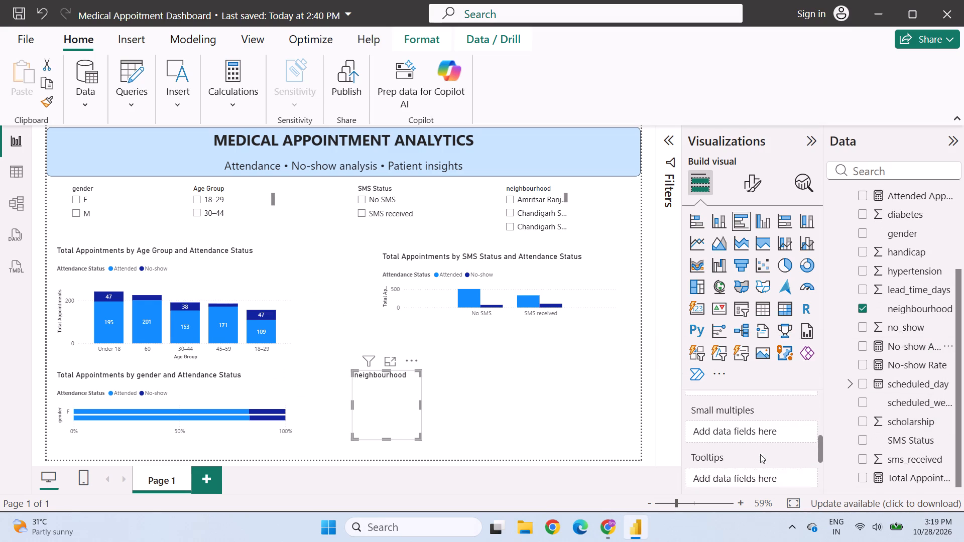
scroll(756, 445, up, 1)
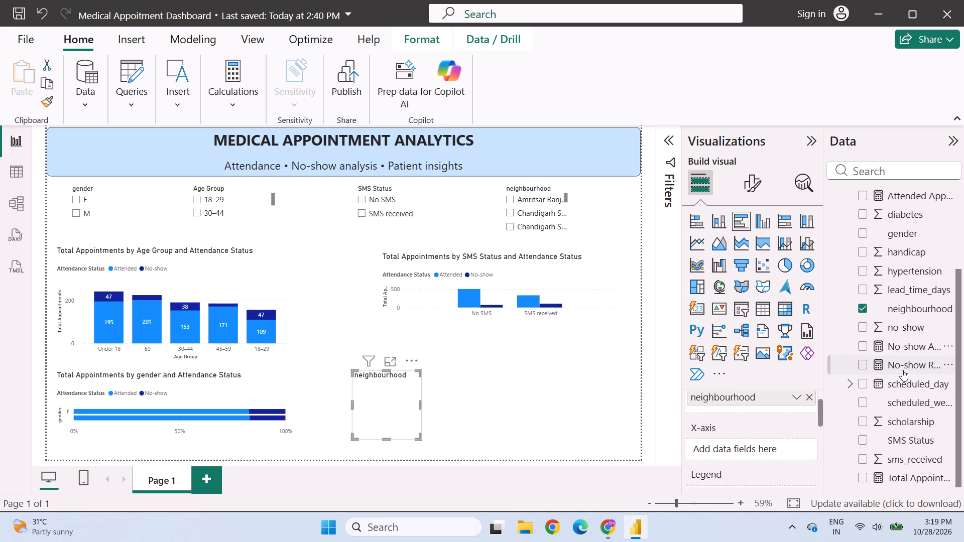
drag(901, 348, 760, 456)
Recheck the guide in Chrome and sort the neighbourhood chart by No-show Appointments in descending order in Power BI.
click(606, 529)
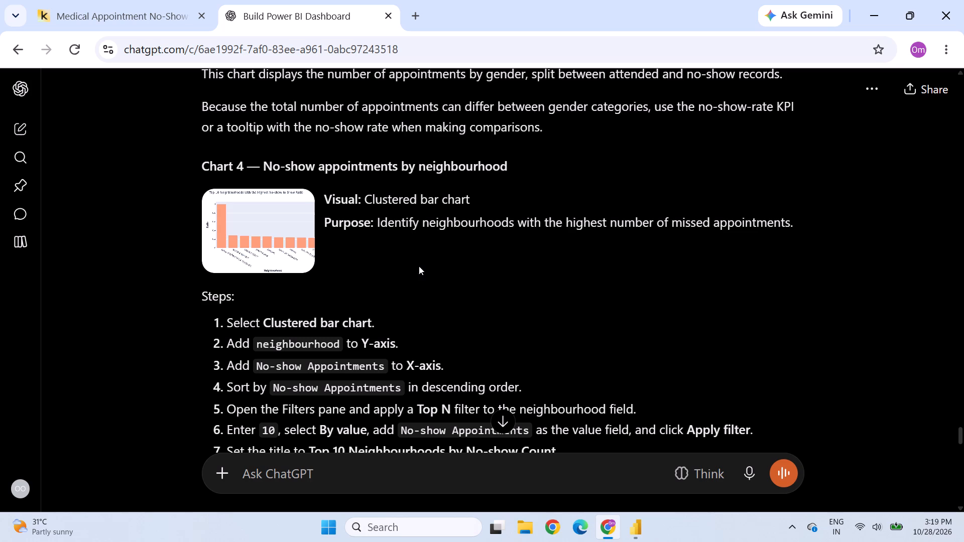
click(636, 528)
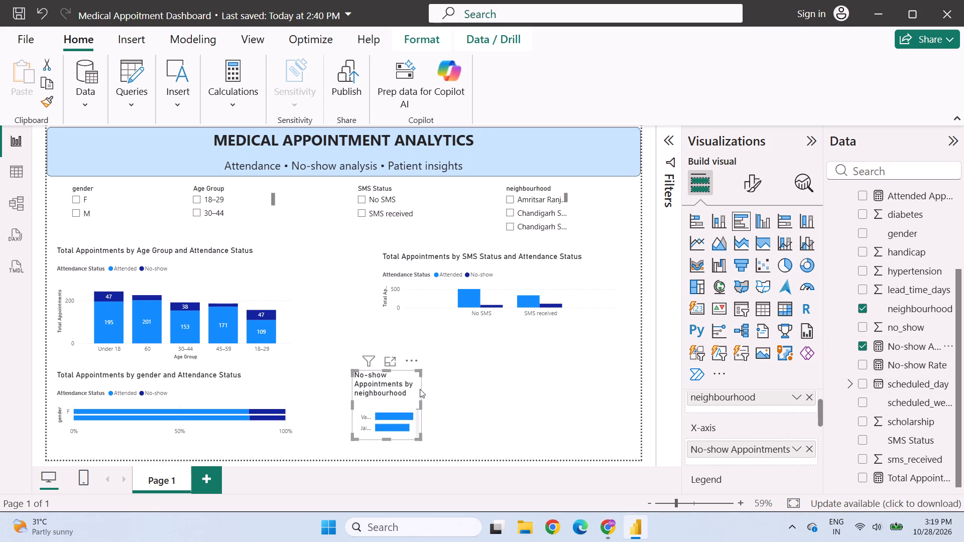
click(373, 362)
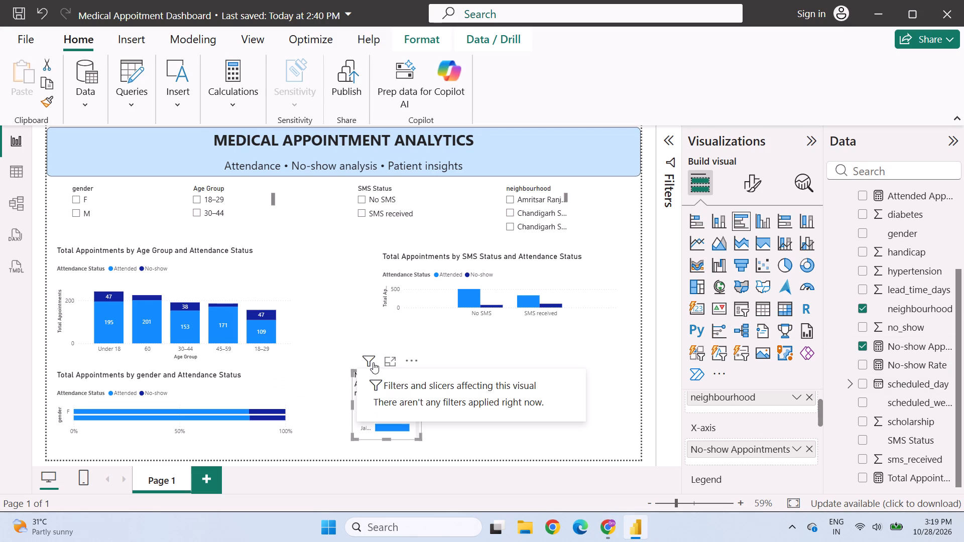
click(369, 359)
click(412, 363)
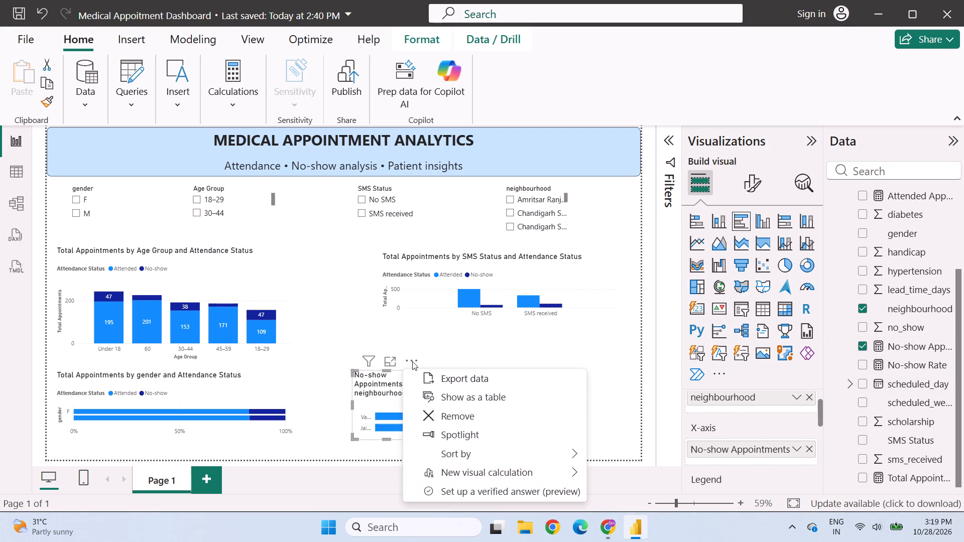
click(487, 453)
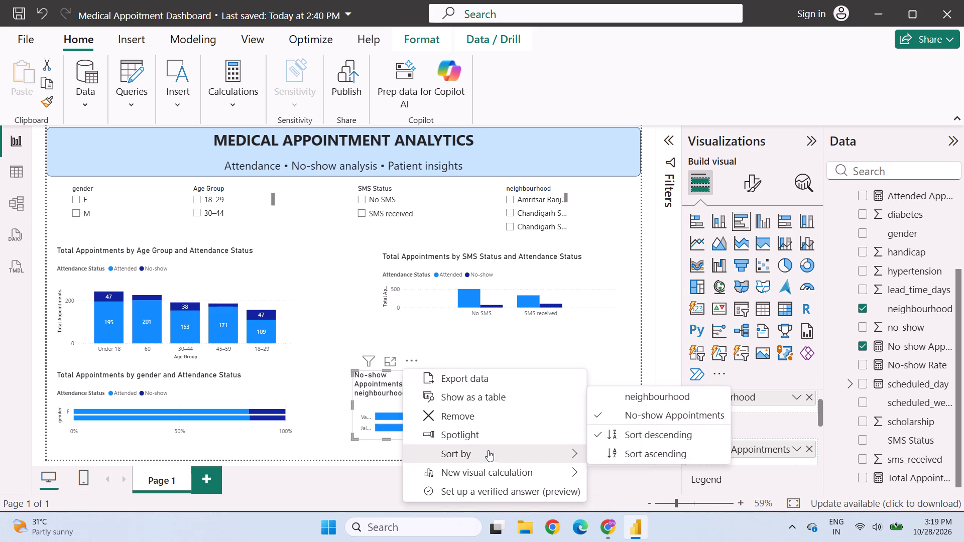
click(496, 459)
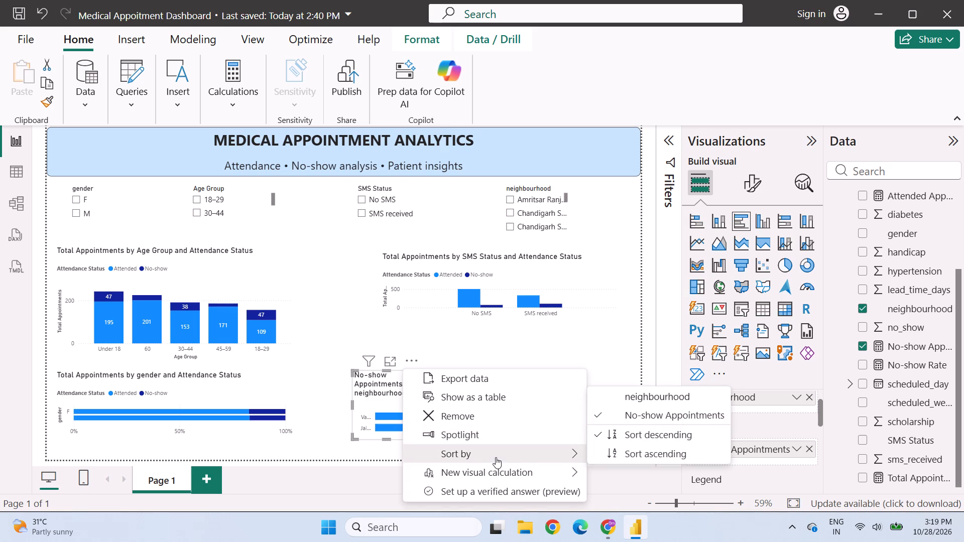
click(631, 435)
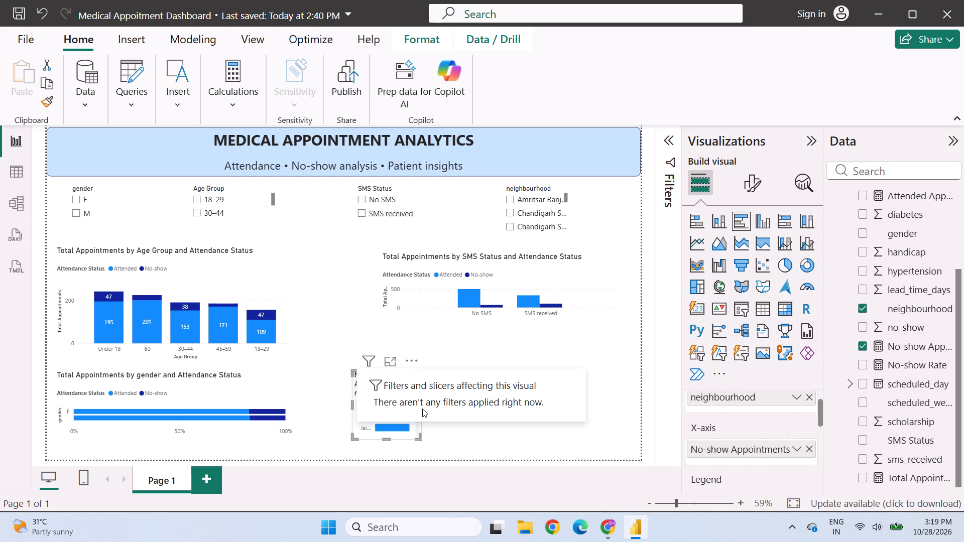
drag(535, 434, 525, 435)
click(462, 439)
Widen the neighbourhood chart to over three times its width and extend its top edge up to the SMS Status chart's lower edge.
click(410, 424)
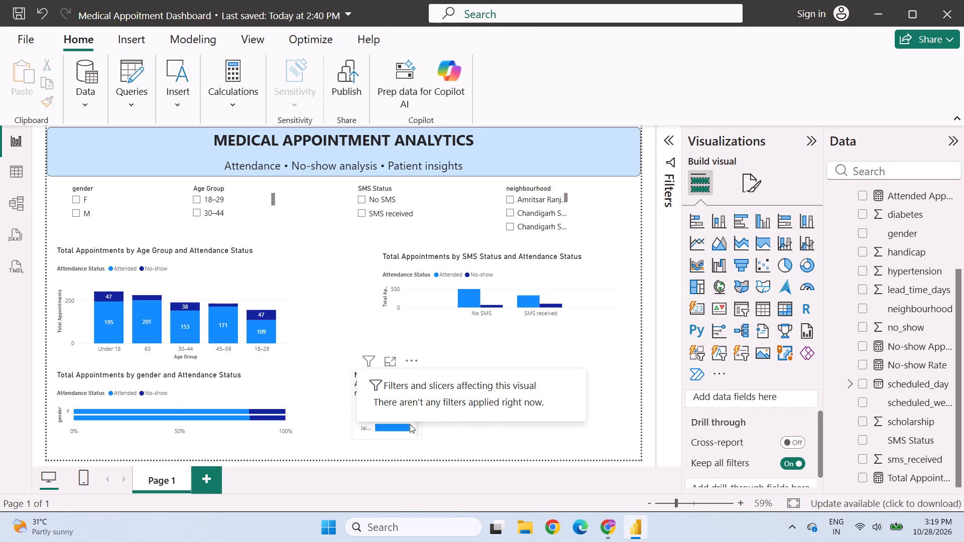
drag(420, 405, 538, 410)
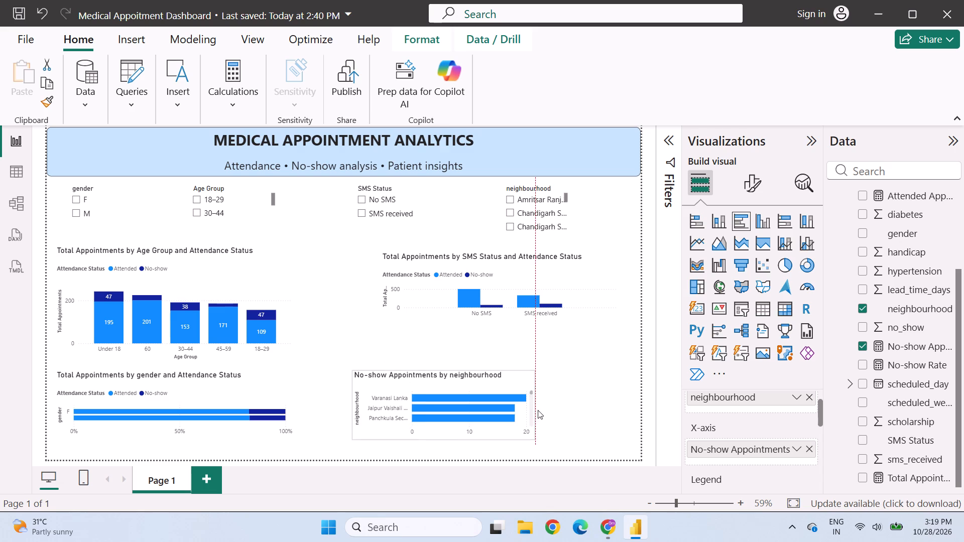
drag(538, 410, 580, 410)
scroll(488, 396, down, 2)
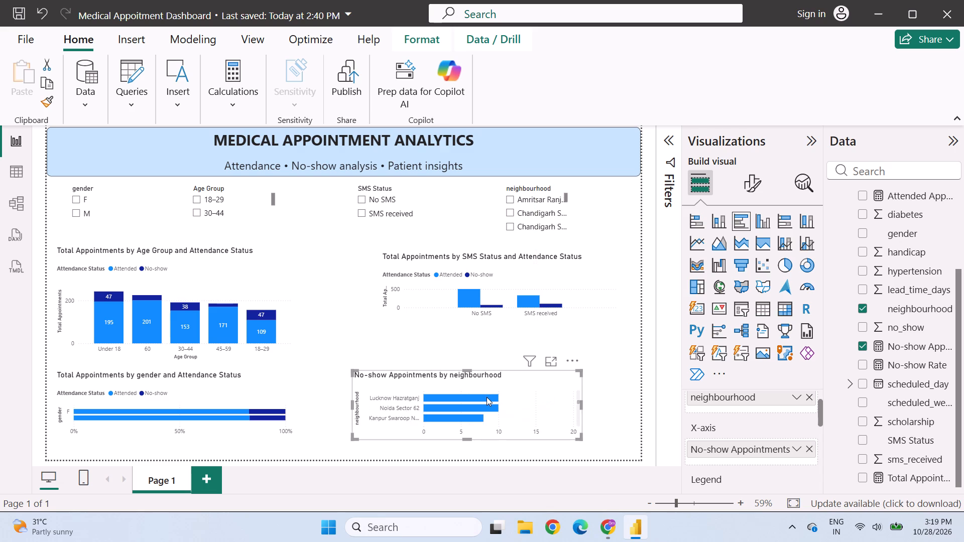
scroll(487, 397, down, 2)
scroll(487, 397, up, 1)
drag(470, 371, 470, 317)
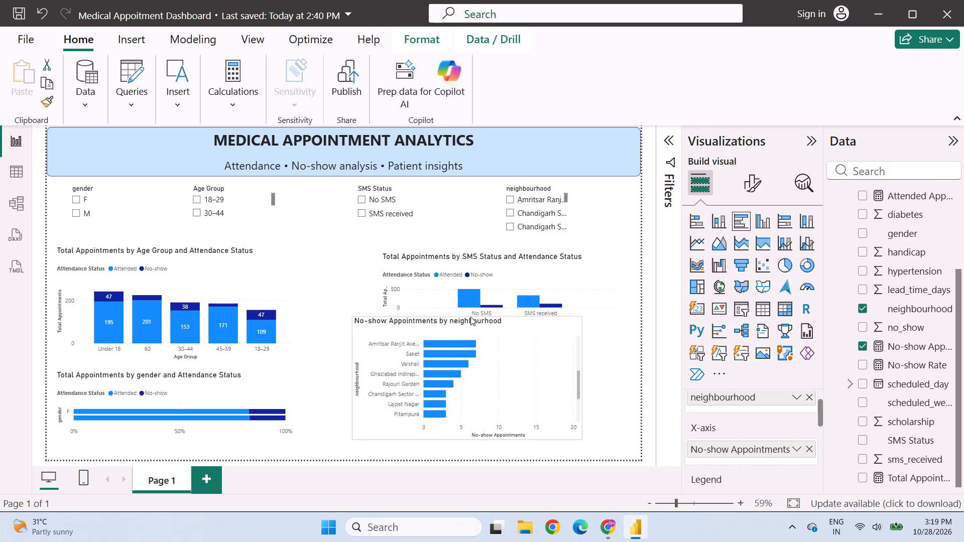
drag(470, 317, 472, 326)
Look through the neighbourhood bars in the enlarged No-show Appointments by neighbourhood chart.
scroll(470, 380, down, 2)
scroll(465, 380, up, 2)
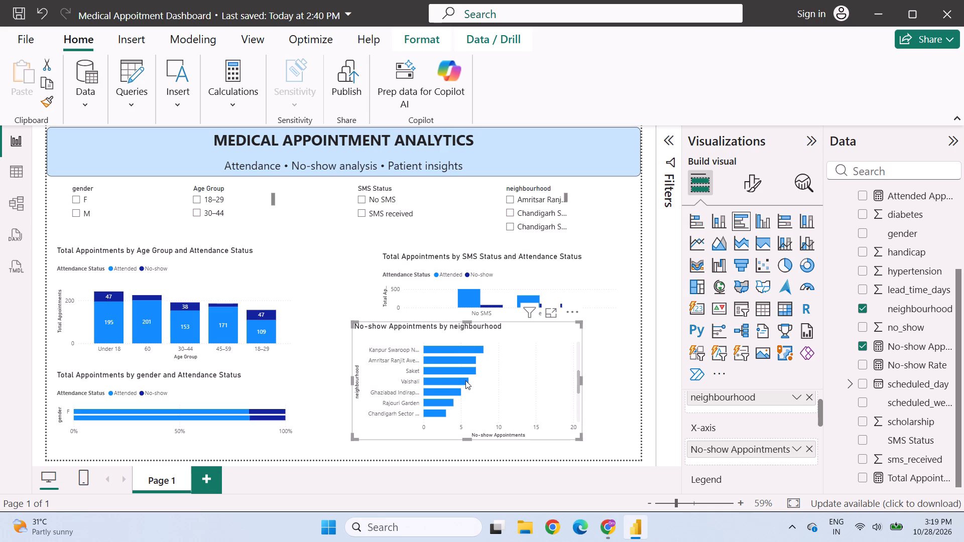
scroll(465, 380, up, 4)
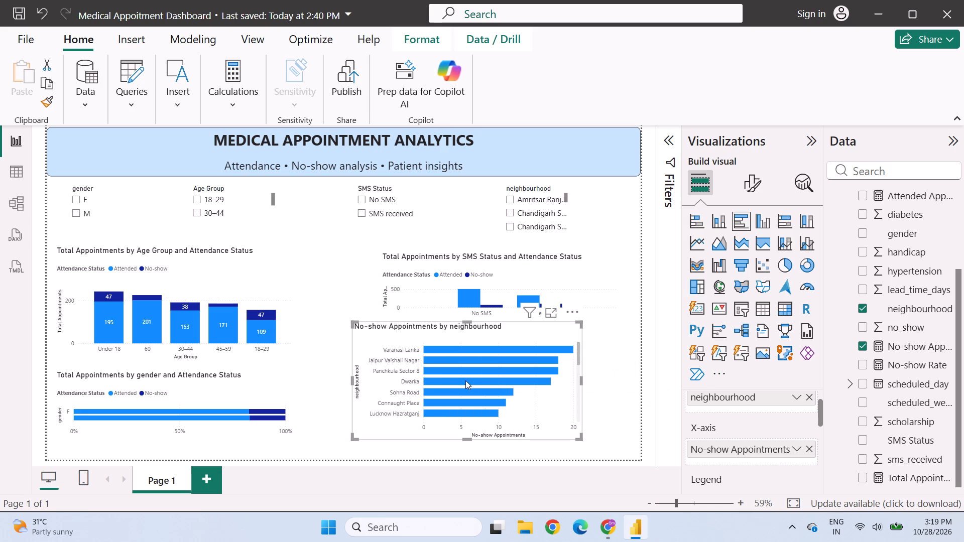
scroll(465, 380, down, 4)
scroll(465, 380, up, 2)
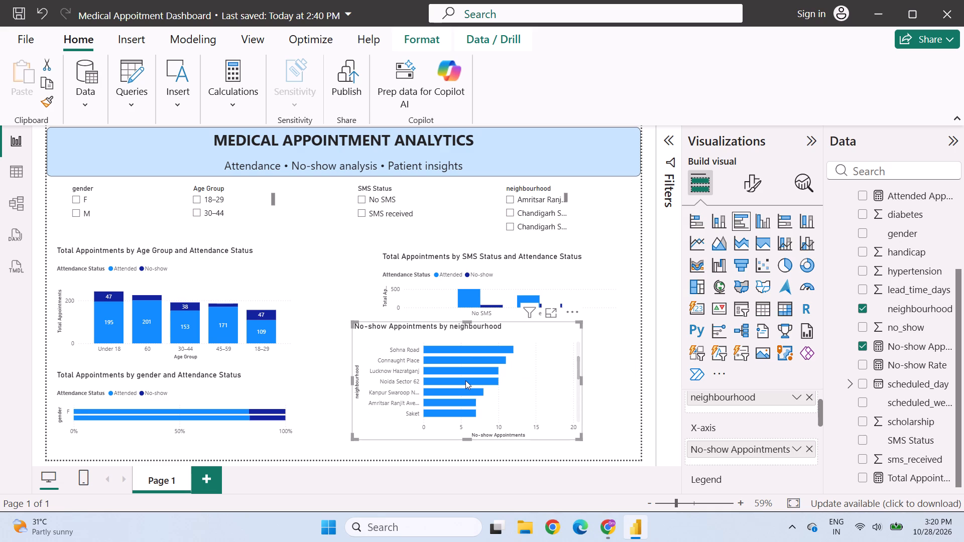
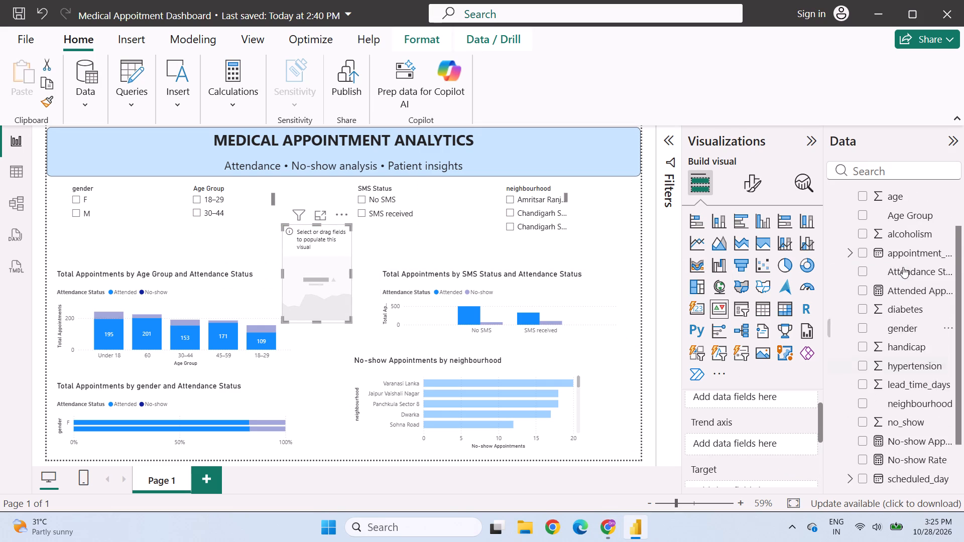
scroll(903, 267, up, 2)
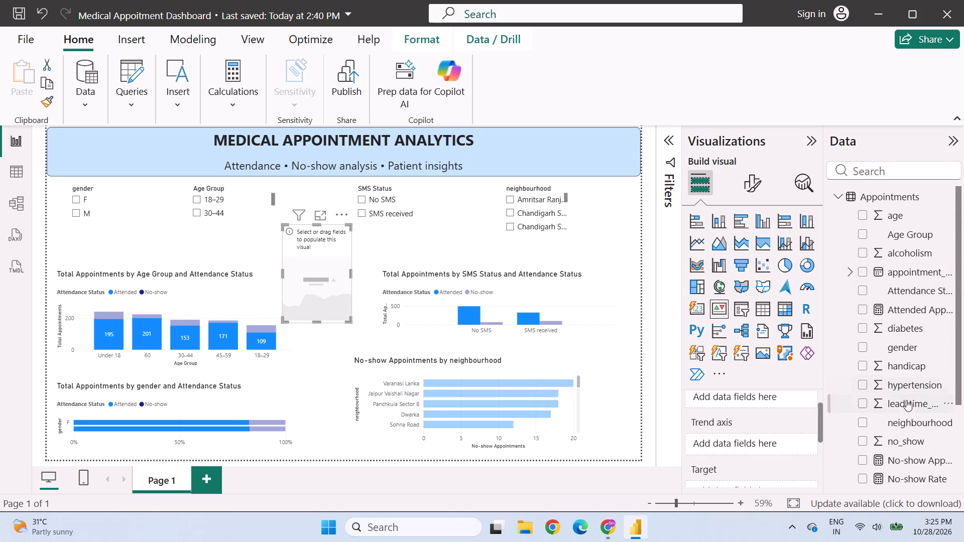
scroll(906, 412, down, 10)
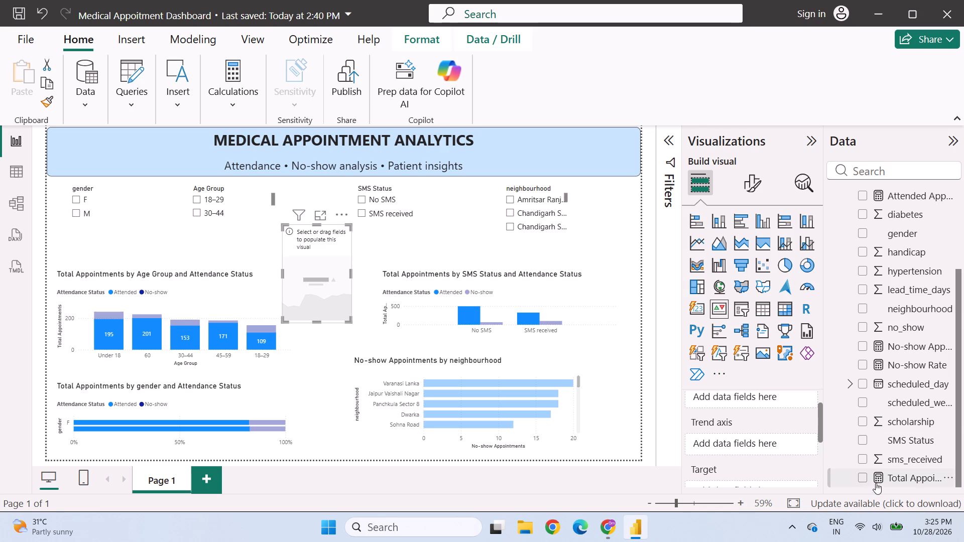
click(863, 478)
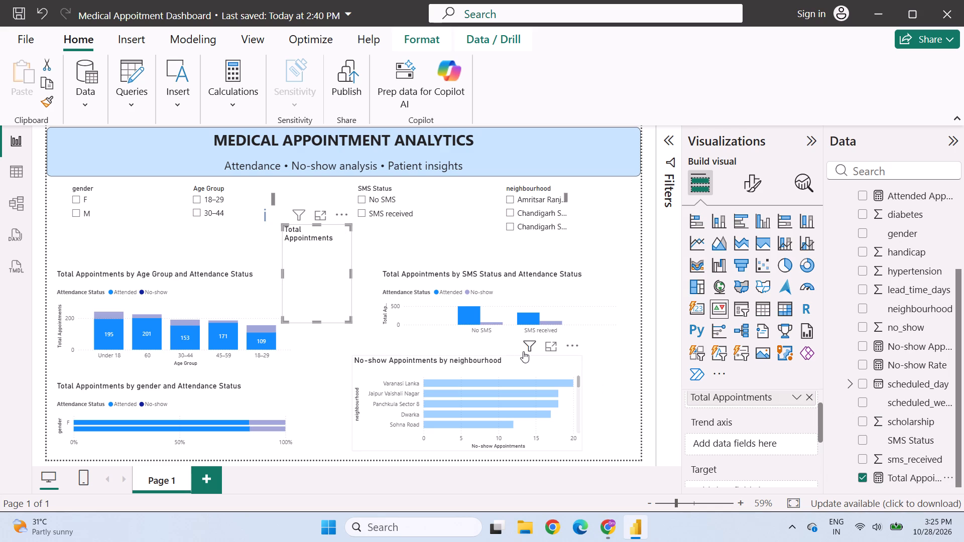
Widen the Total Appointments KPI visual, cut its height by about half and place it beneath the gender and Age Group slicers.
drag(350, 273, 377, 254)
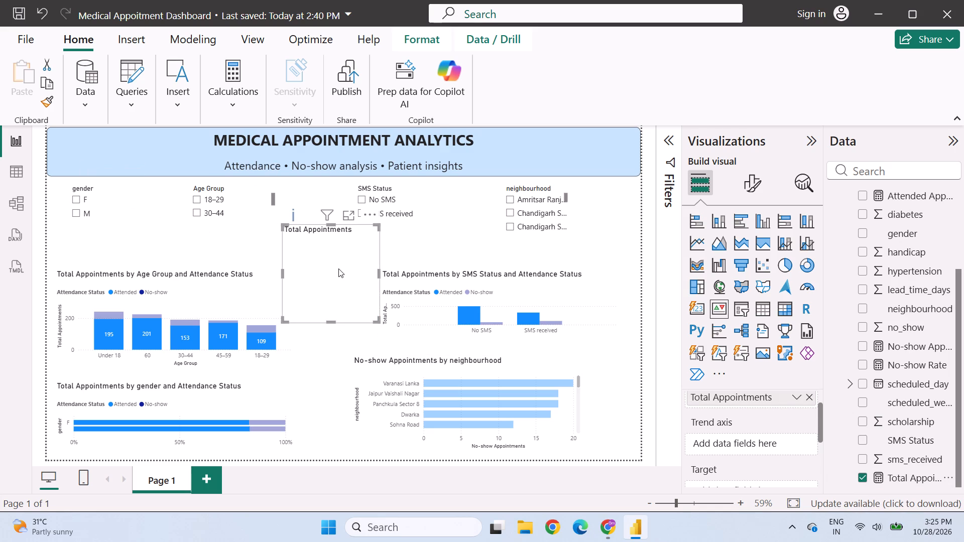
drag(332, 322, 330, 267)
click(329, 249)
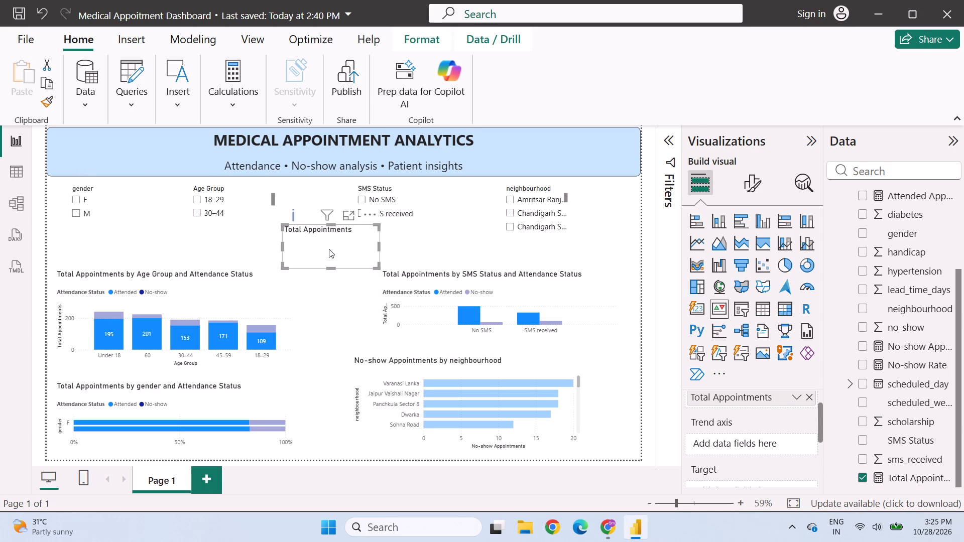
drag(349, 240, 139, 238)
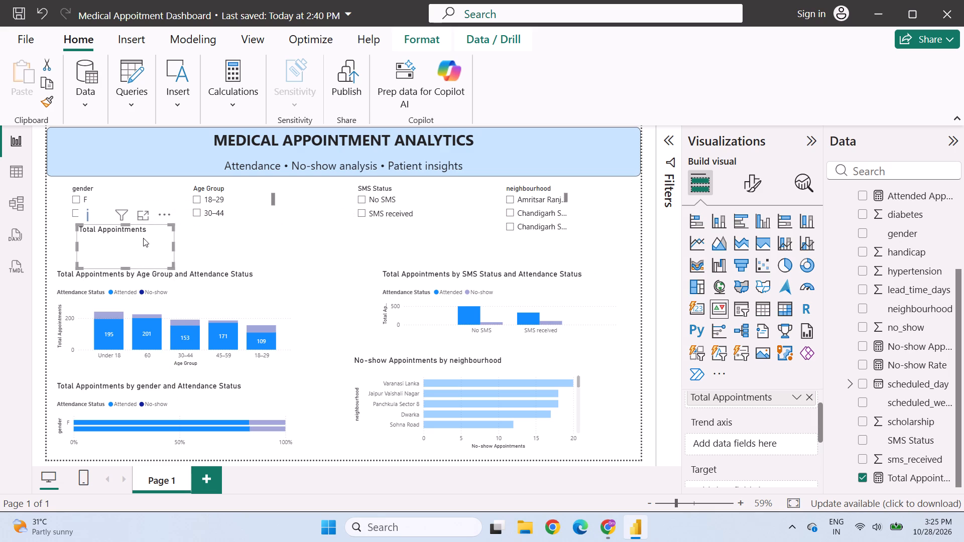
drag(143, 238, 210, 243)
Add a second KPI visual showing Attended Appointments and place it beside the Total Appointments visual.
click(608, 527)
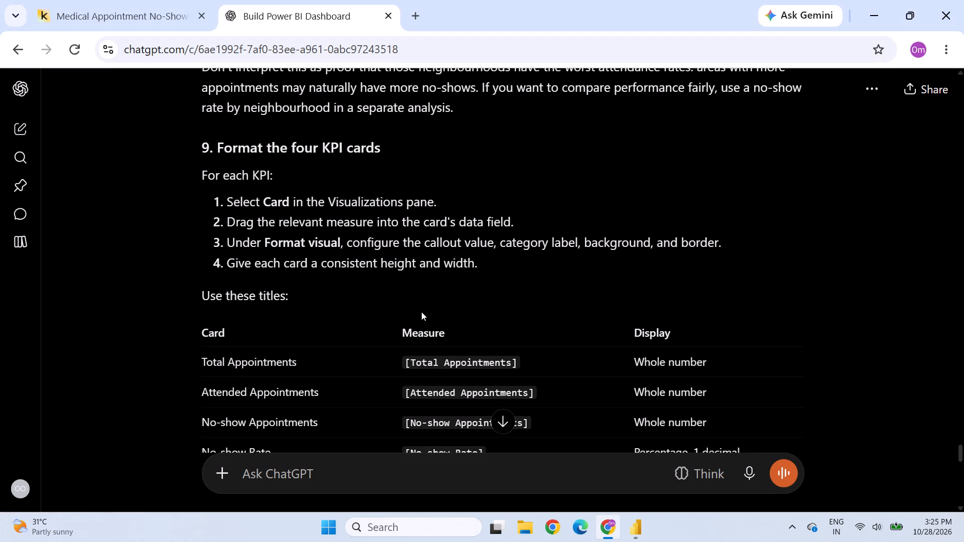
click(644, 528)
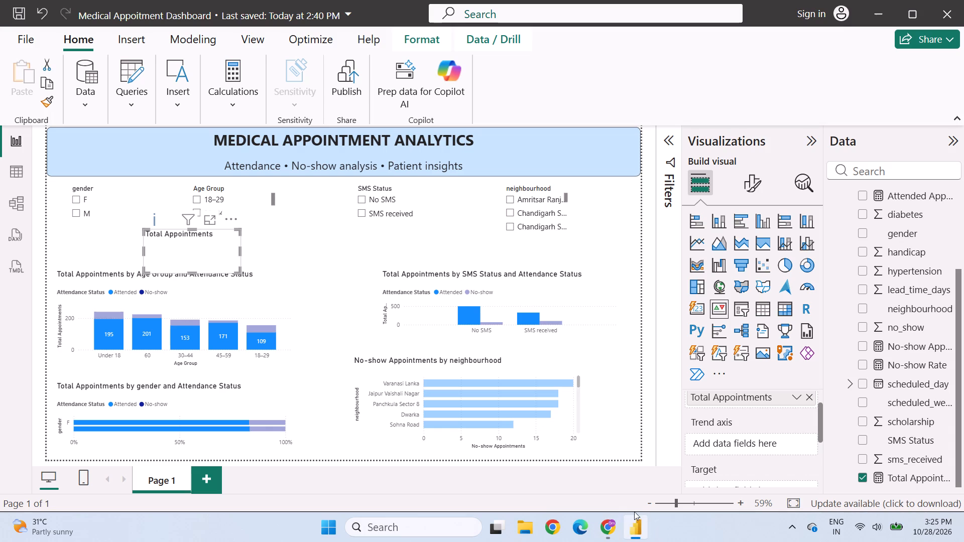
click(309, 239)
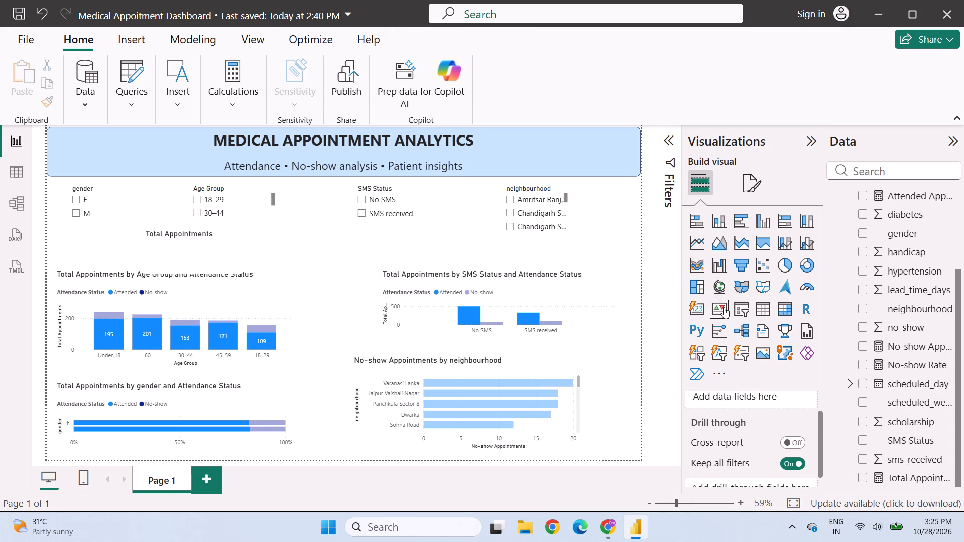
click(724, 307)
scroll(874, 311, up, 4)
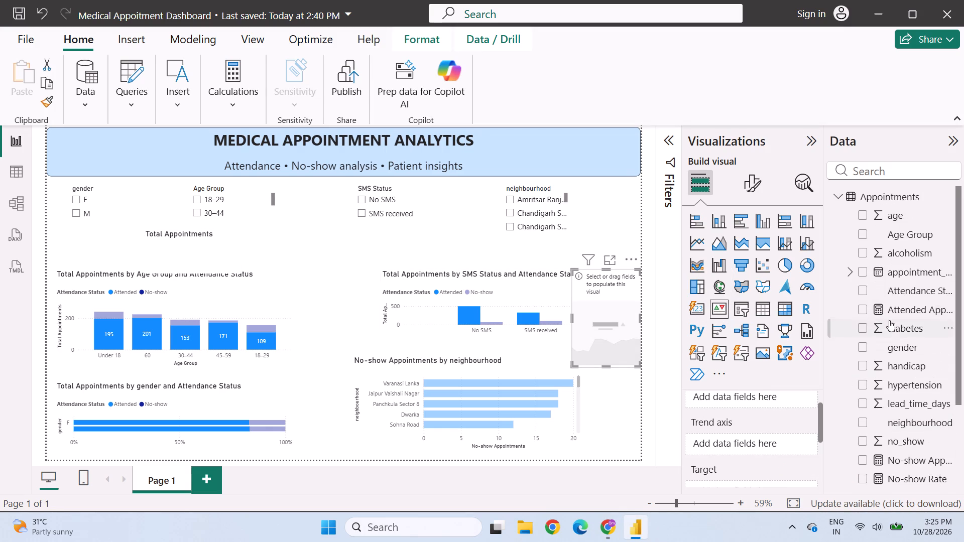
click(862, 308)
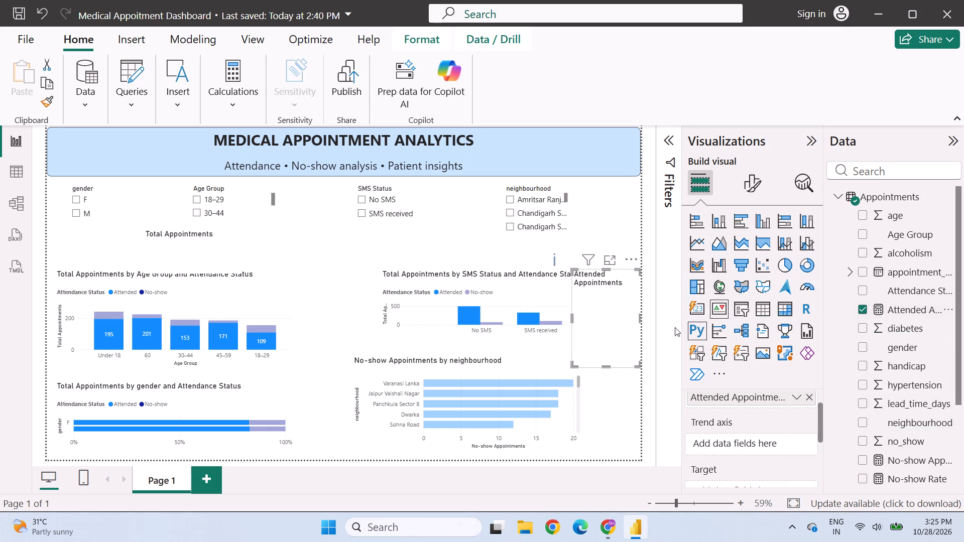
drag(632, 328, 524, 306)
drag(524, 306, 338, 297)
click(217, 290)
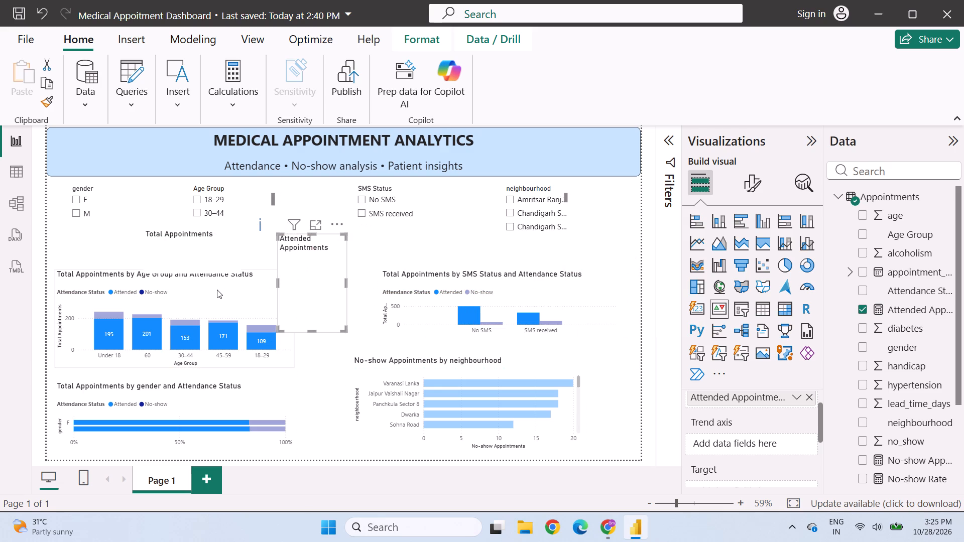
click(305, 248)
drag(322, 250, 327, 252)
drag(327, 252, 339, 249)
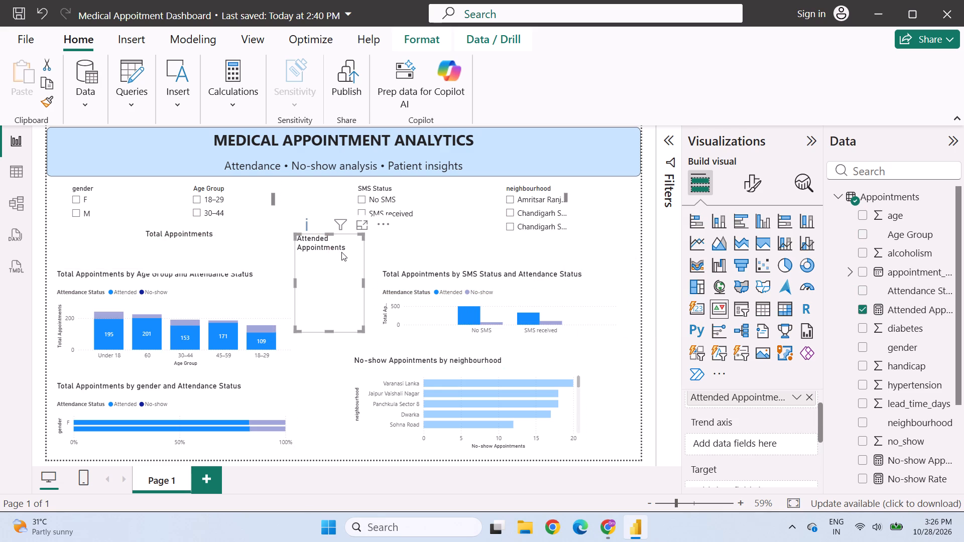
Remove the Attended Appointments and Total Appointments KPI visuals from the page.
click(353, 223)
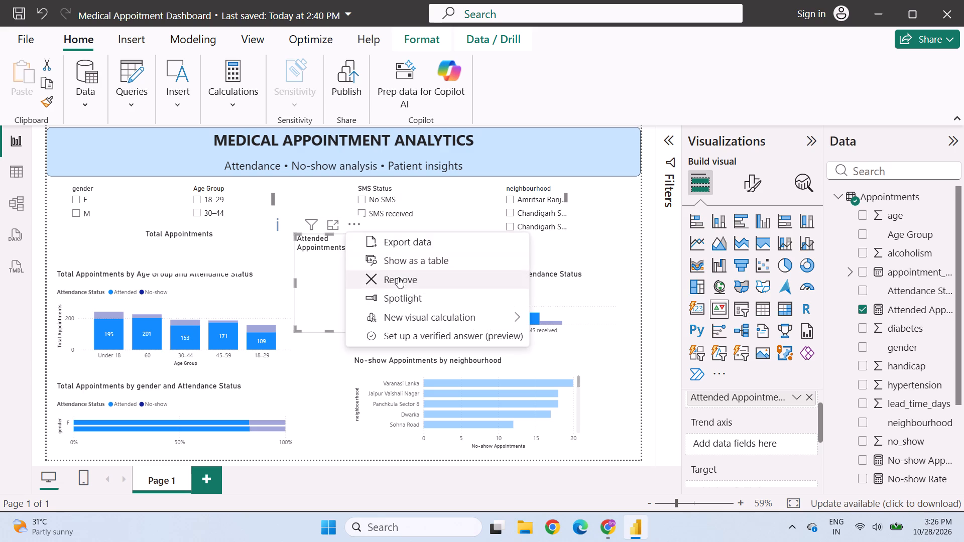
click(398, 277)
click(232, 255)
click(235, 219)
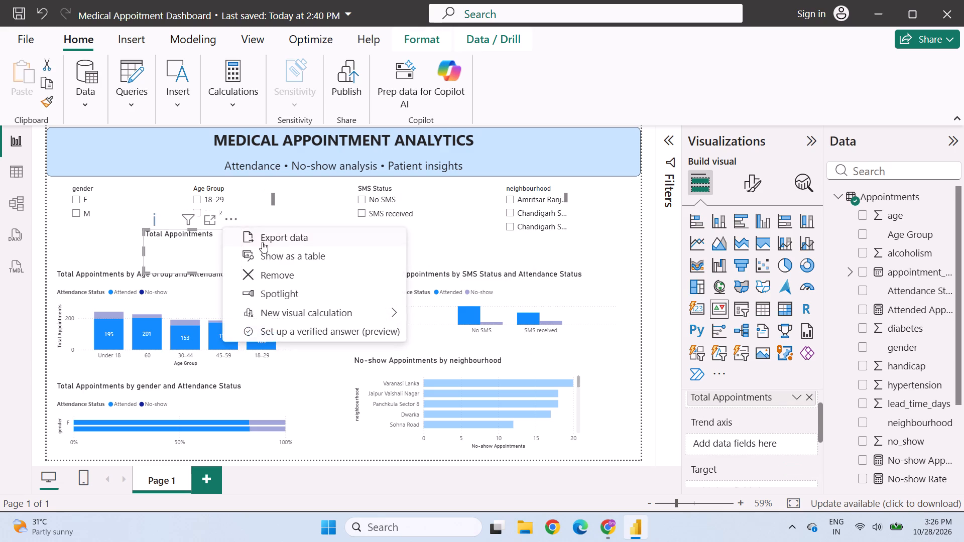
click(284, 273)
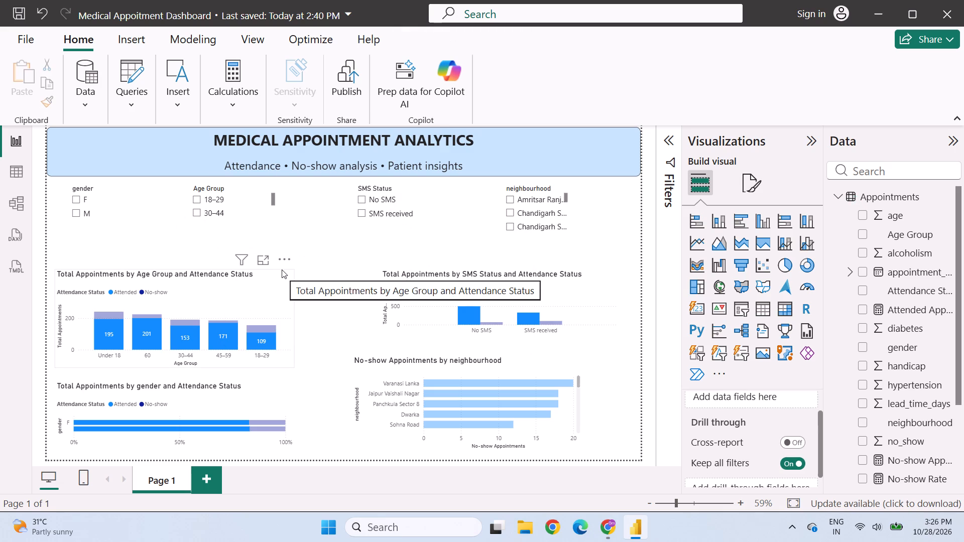
Select M in the gender slicer.
click(122, 209)
click(122, 209)
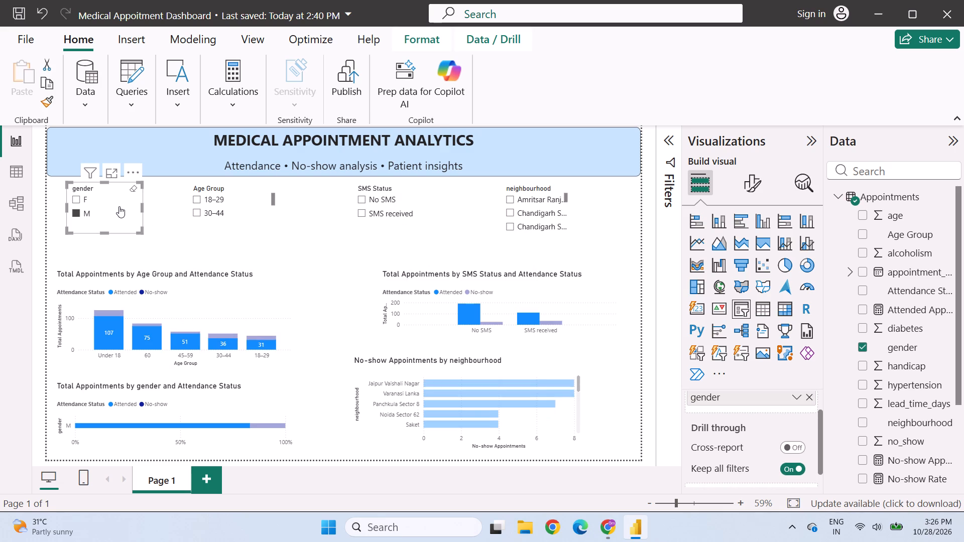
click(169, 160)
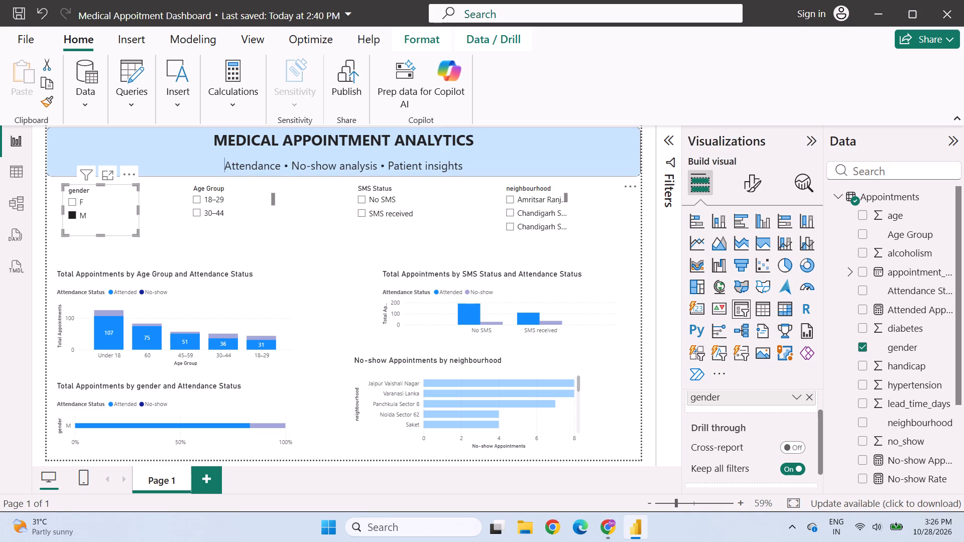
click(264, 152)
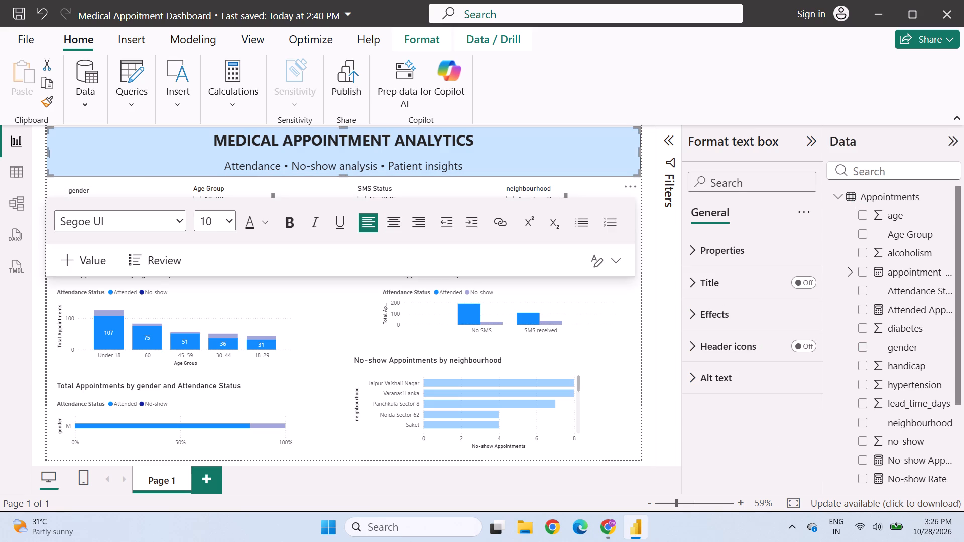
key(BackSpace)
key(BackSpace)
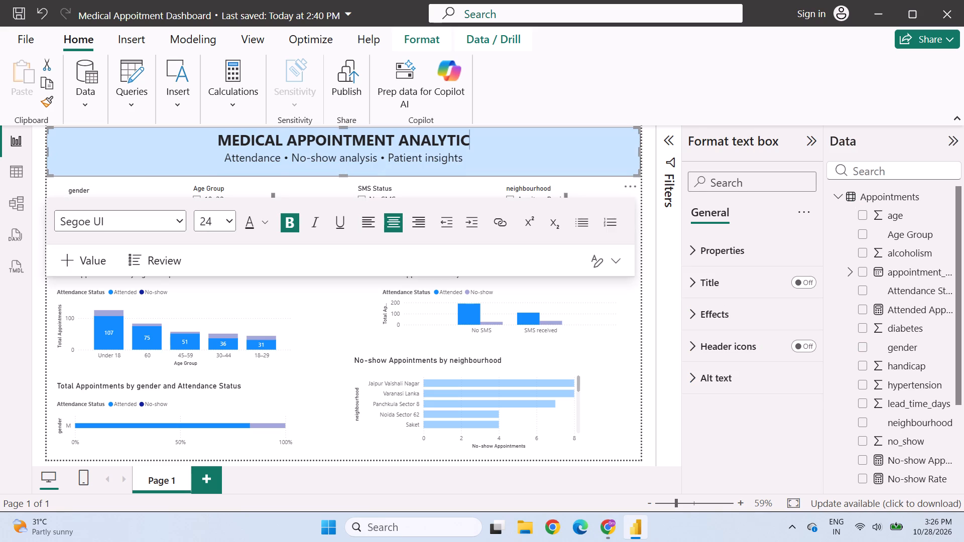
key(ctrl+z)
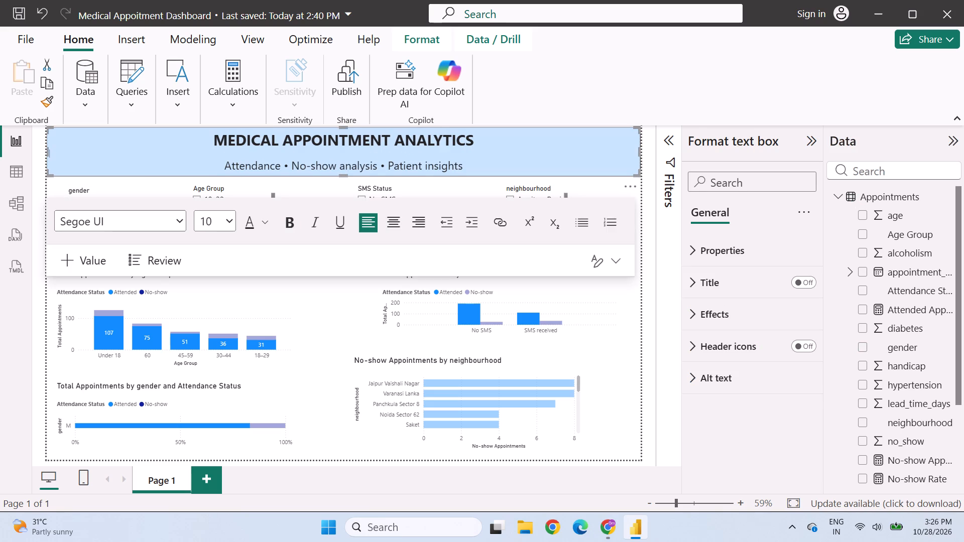
Remove the extra spacing between the header banner's title and subtitle, and reduce the banner's height to fit the two lines.
click(183, 163)
click(159, 152)
key(BackSpace)
drag(345, 175, 344, 171)
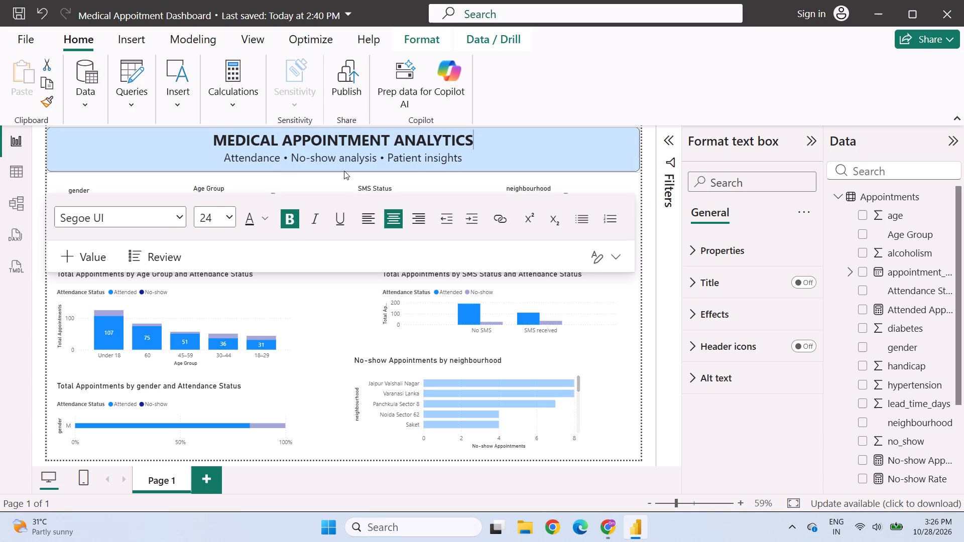
drag(344, 171, 344, 168)
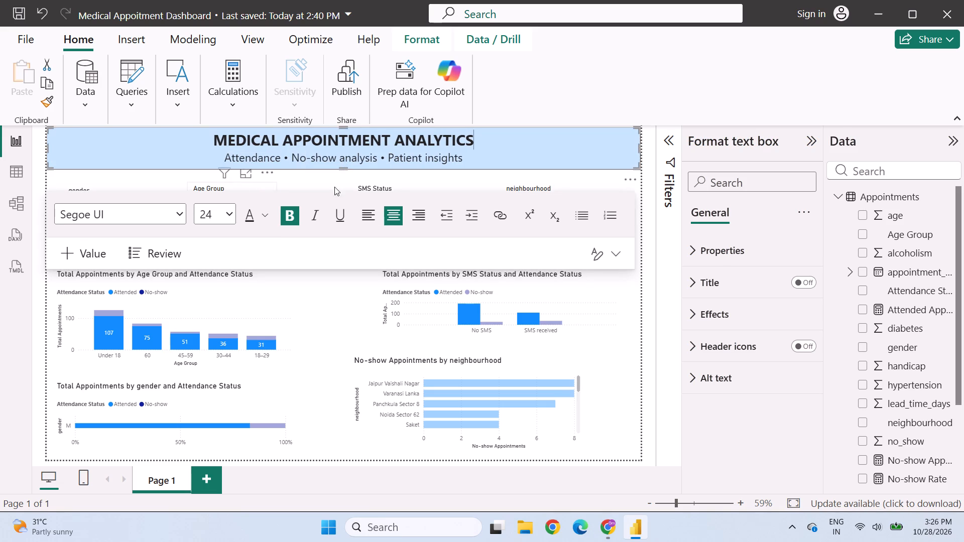
click(343, 171)
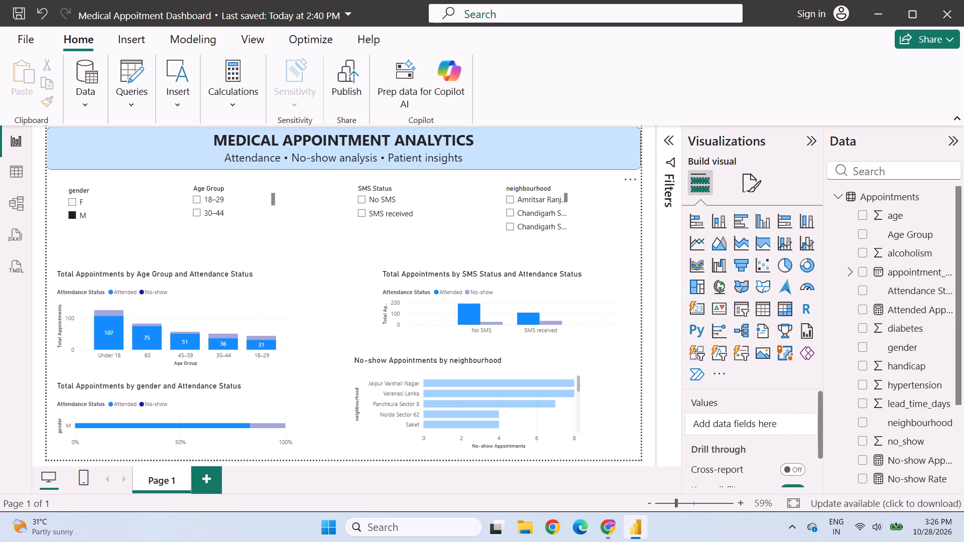
click(204, 144)
click(341, 170)
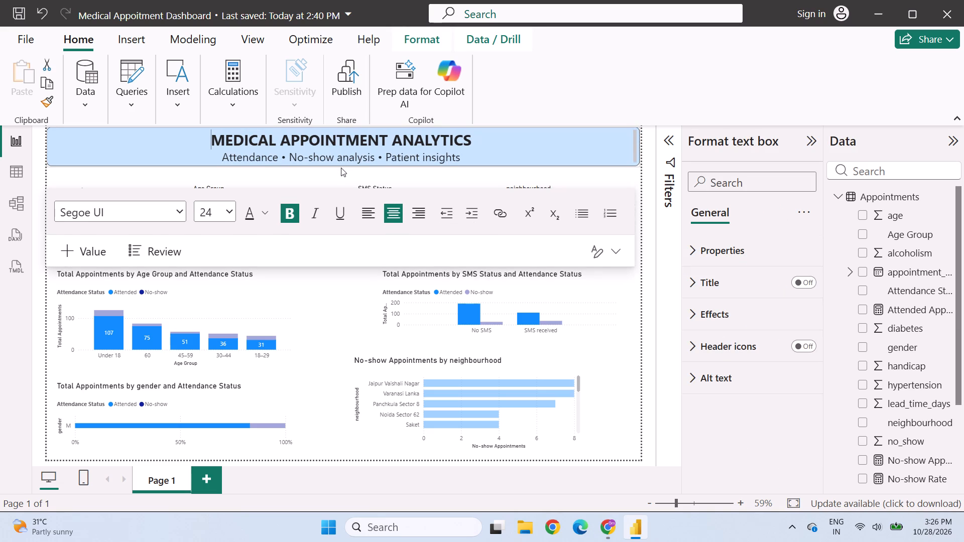
click(262, 175)
Move the gender and Age Group slicers up to just beneath the header banner, and clear the gender selection.
drag(104, 203, 103, 200)
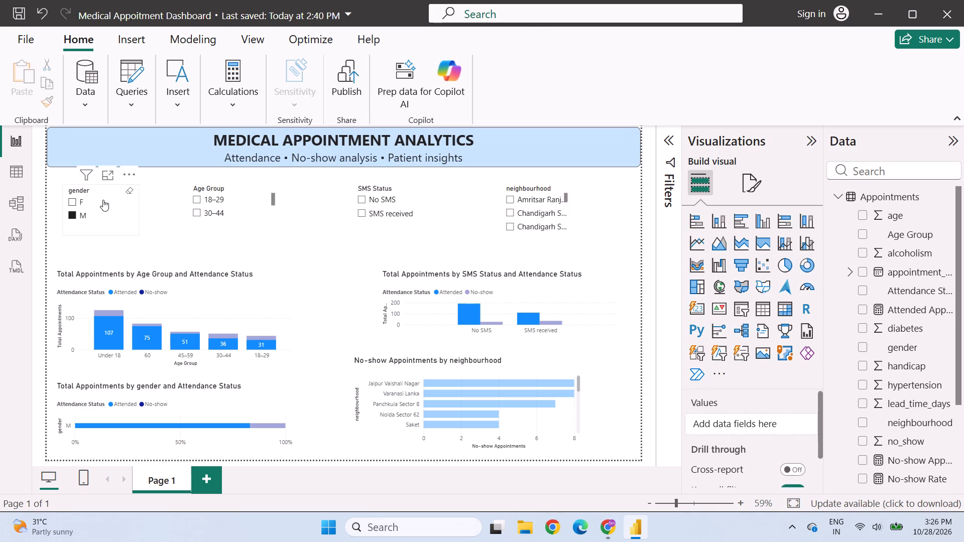
drag(103, 200, 103, 191)
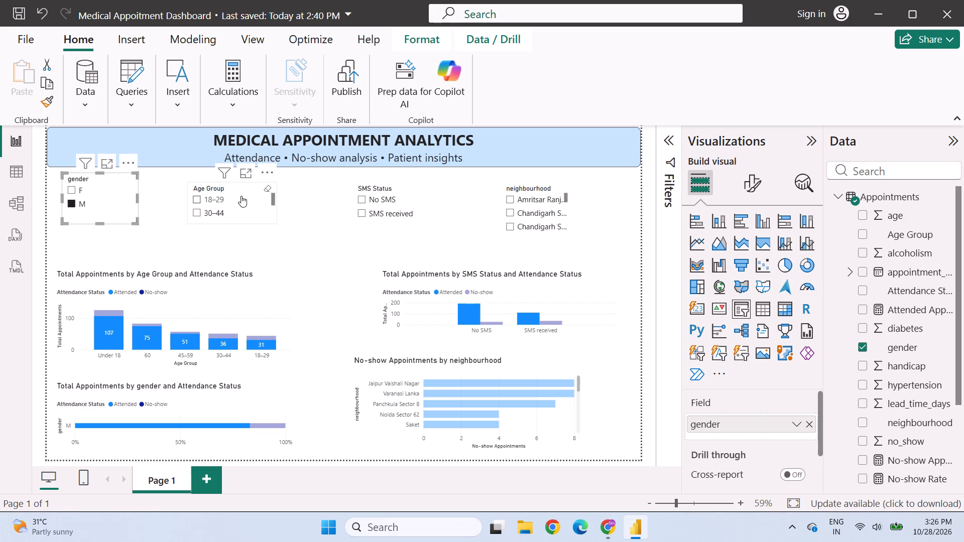
drag(246, 195, 236, 186)
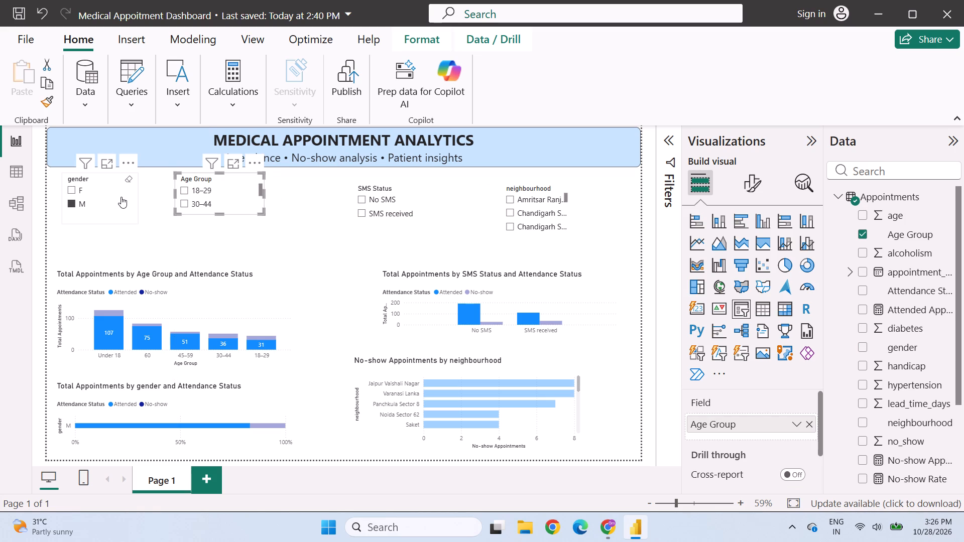
click(121, 197)
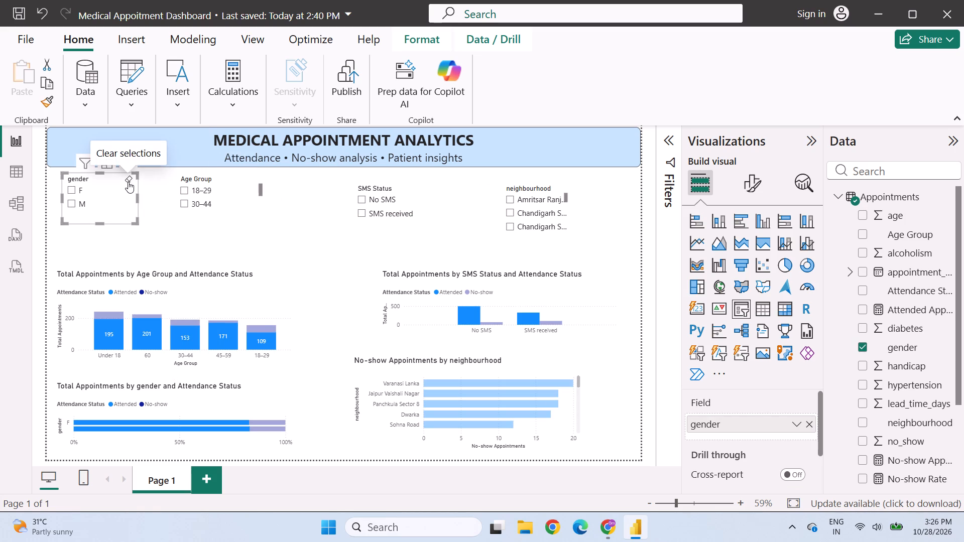
Move the SMS Status slicer up in line with the gender and Age Group slicers, widen it and shorten it to two rows.
drag(406, 198, 405, 196)
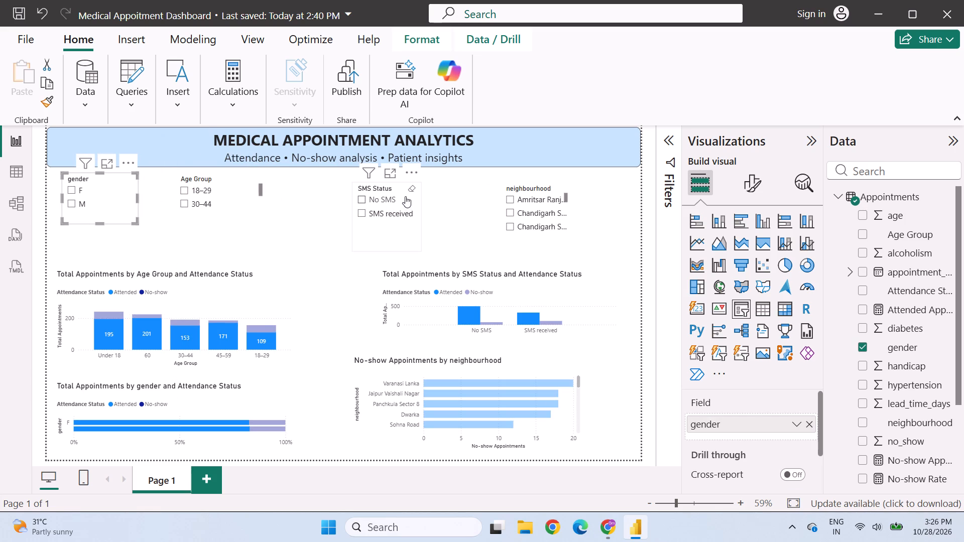
drag(405, 196, 403, 188)
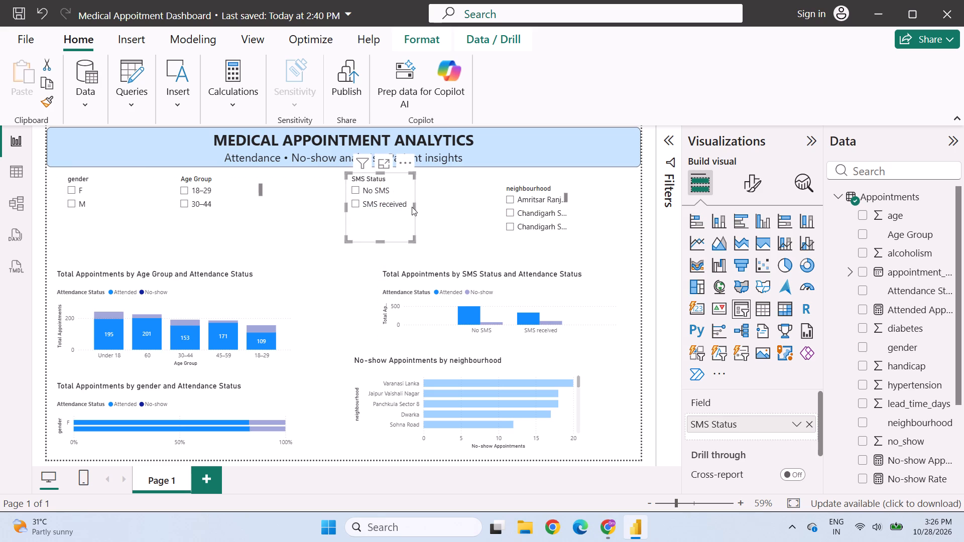
click(416, 207)
click(396, 209)
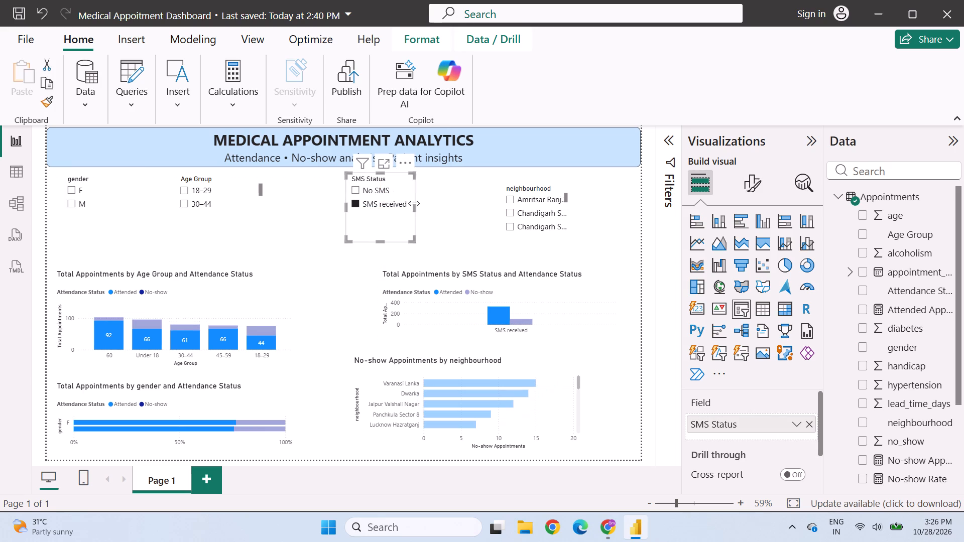
drag(415, 205, 433, 203)
drag(391, 242, 388, 229)
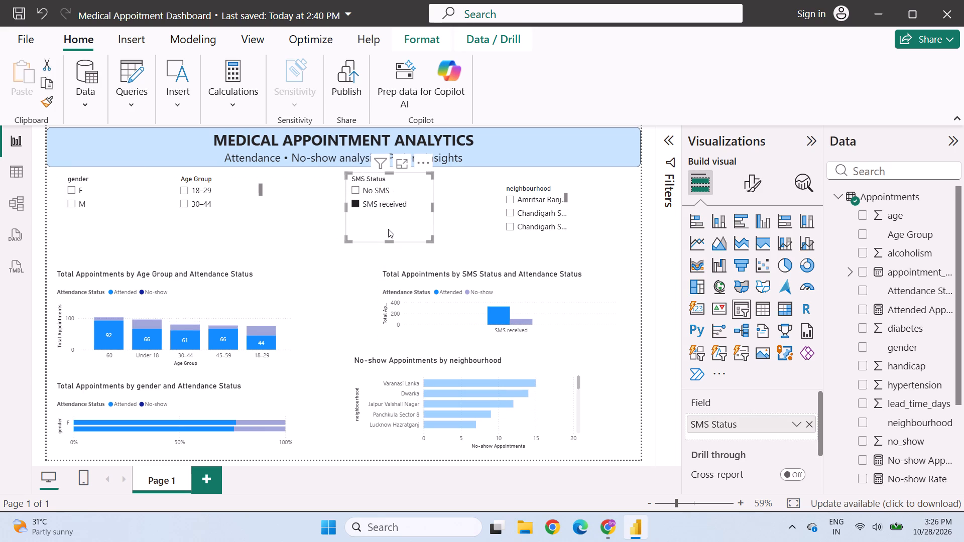
drag(388, 229, 388, 217)
Widen the Age Group slicer slightly.
click(219, 198)
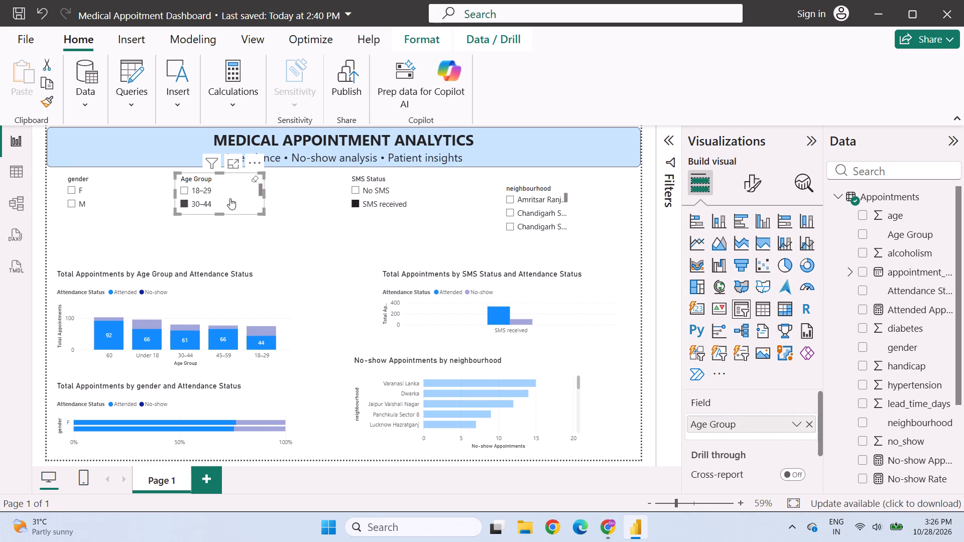
drag(264, 192, 272, 194)
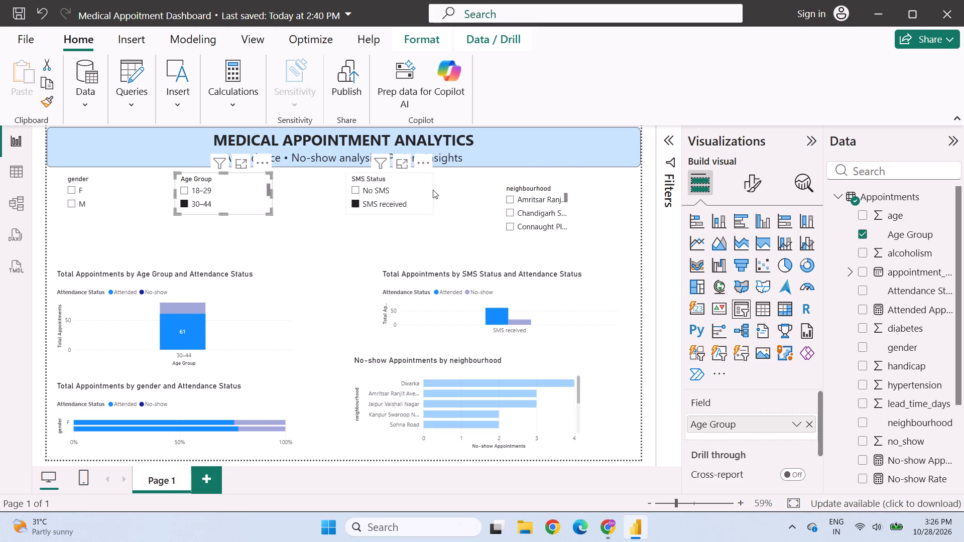
Move the neighbourhood slicer up in line with the others, widen it to fit the full names and shorten it to two rows.
click(541, 197)
drag(538, 190, 535, 182)
drag(568, 198, 602, 197)
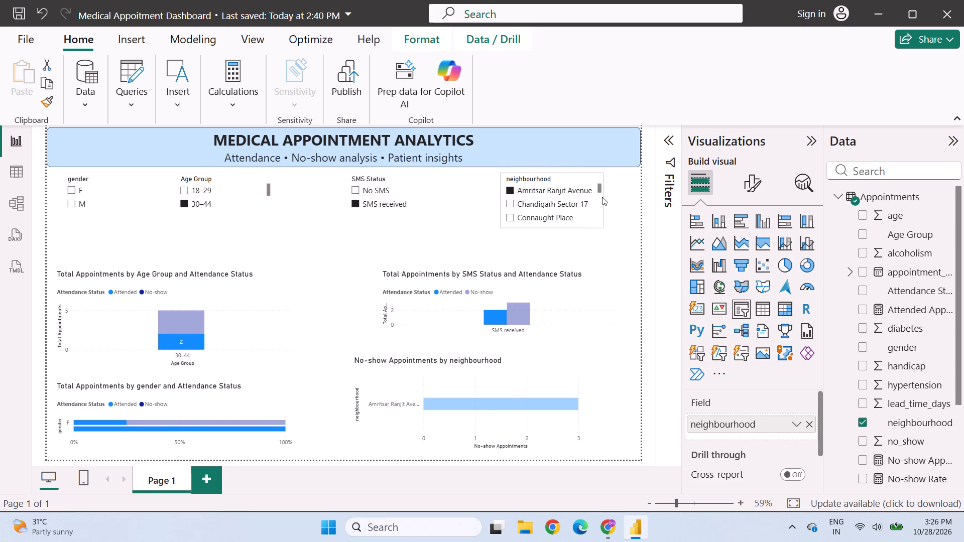
drag(602, 197, 605, 196)
drag(551, 225, 551, 211)
scroll(547, 201, down, 5)
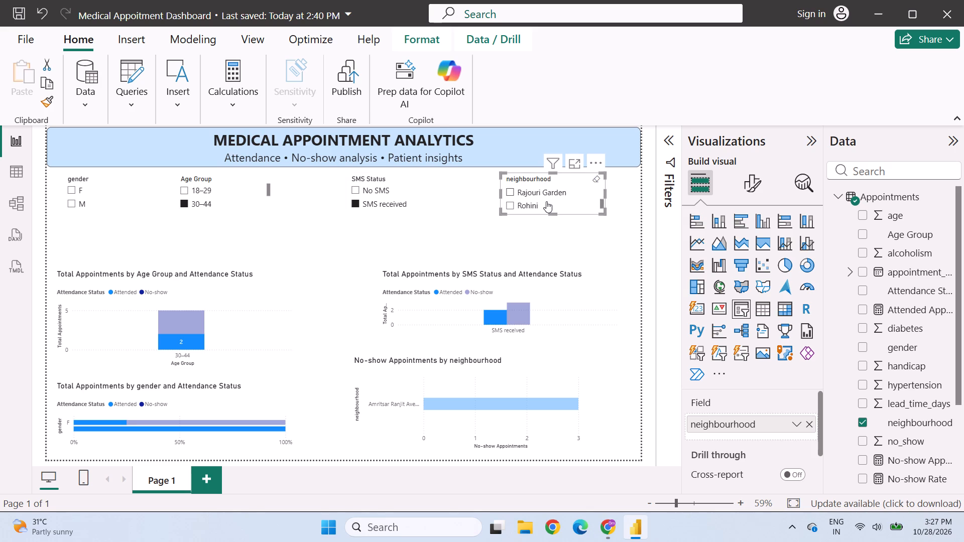
scroll(546, 201, up, 13)
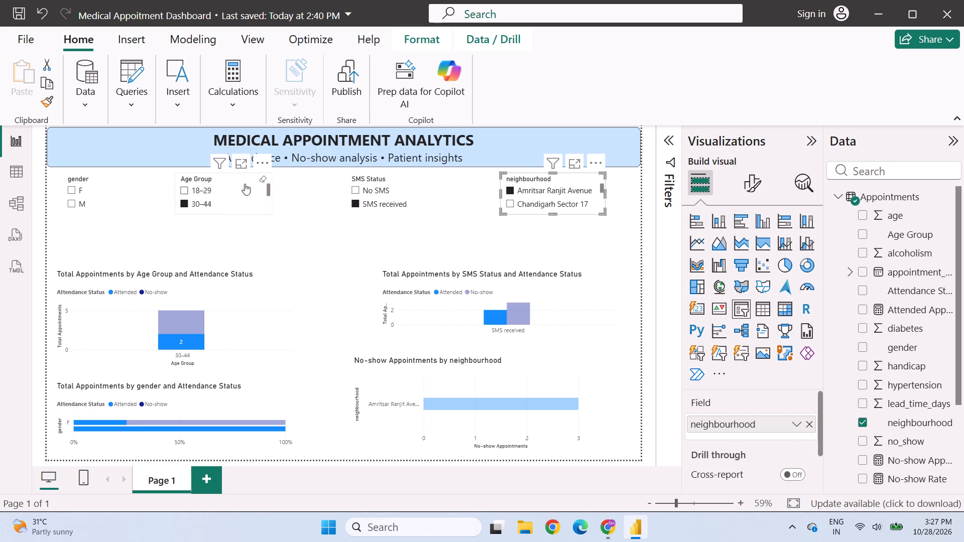
Clear the selections in the Age Group, SMS Status and neighbourhood slicers.
click(261, 181)
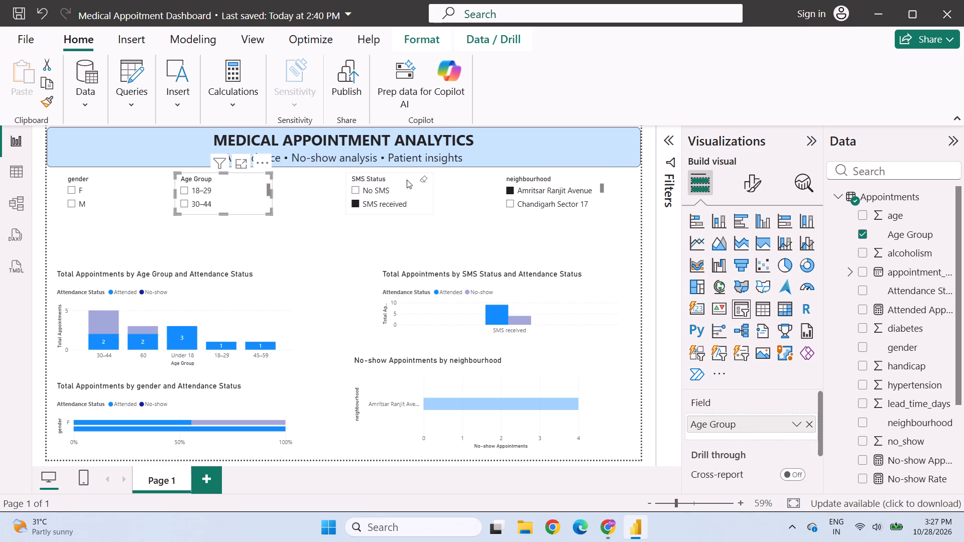
click(422, 181)
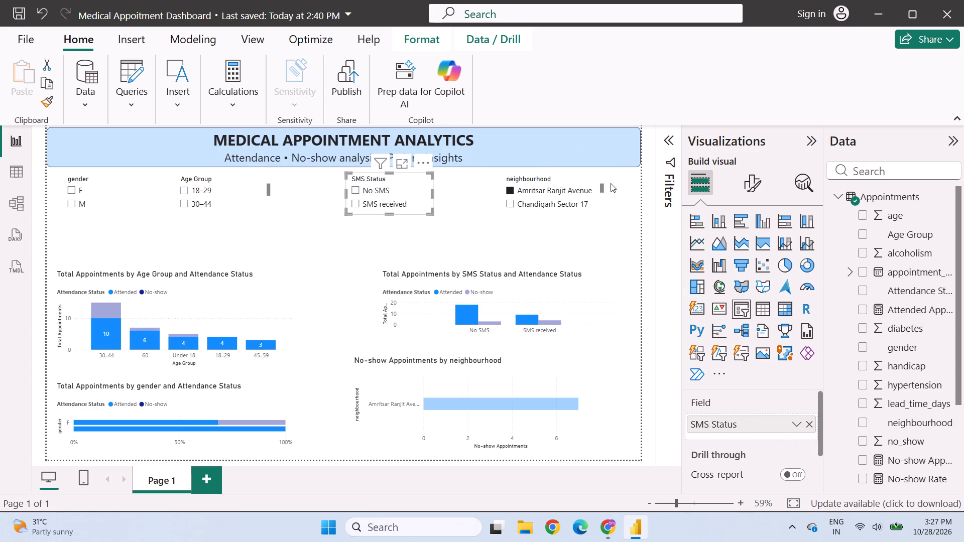
click(597, 178)
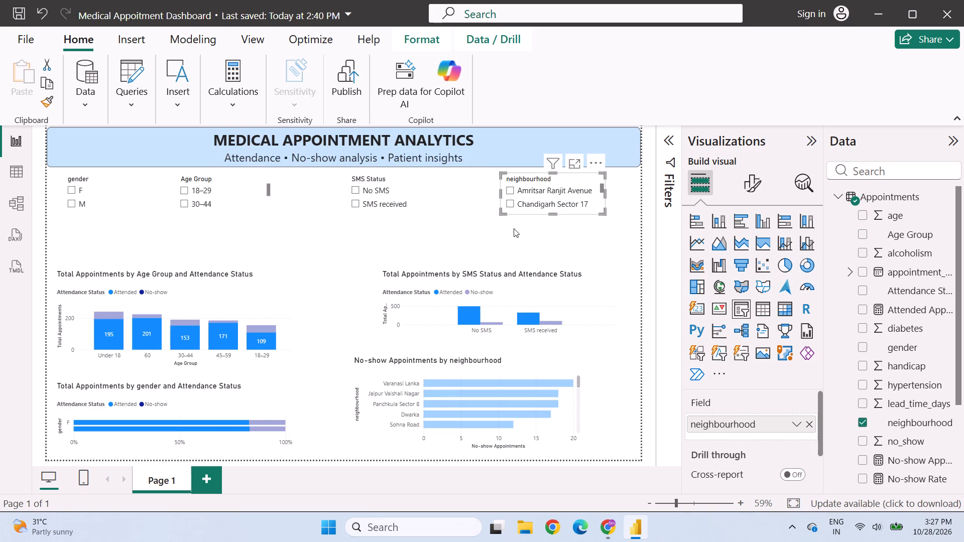
Widen the gender slicer slightly and leave neither F nor M selected.
click(119, 193)
drag(139, 197, 149, 197)
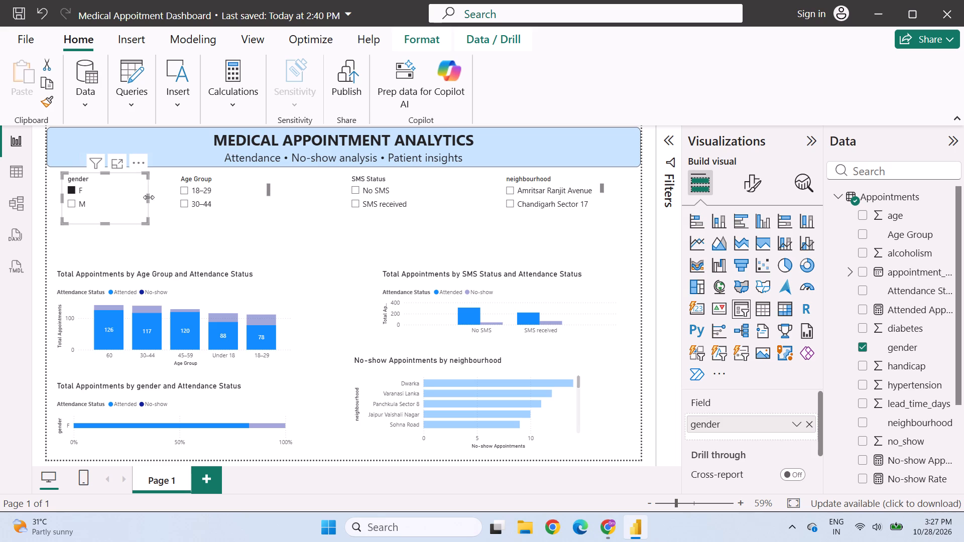
click(119, 201)
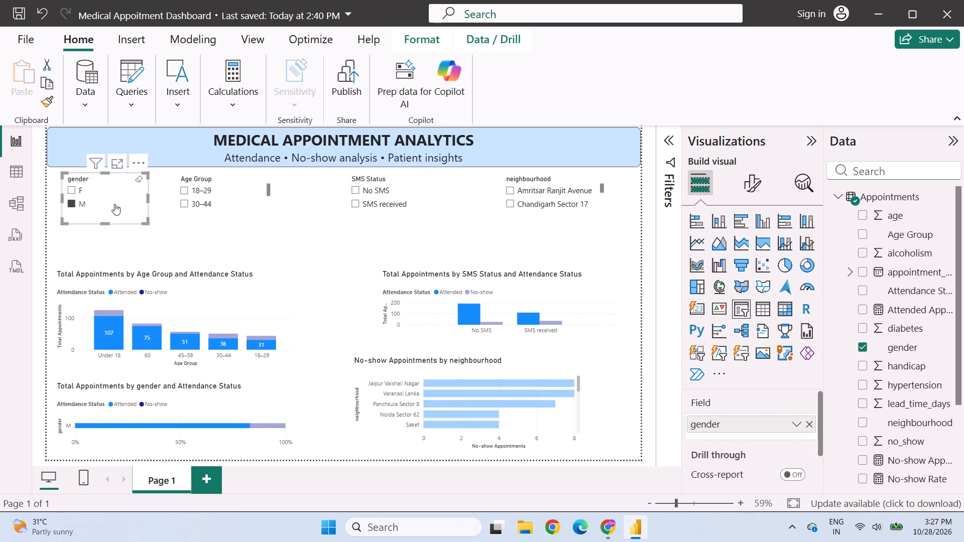
click(111, 203)
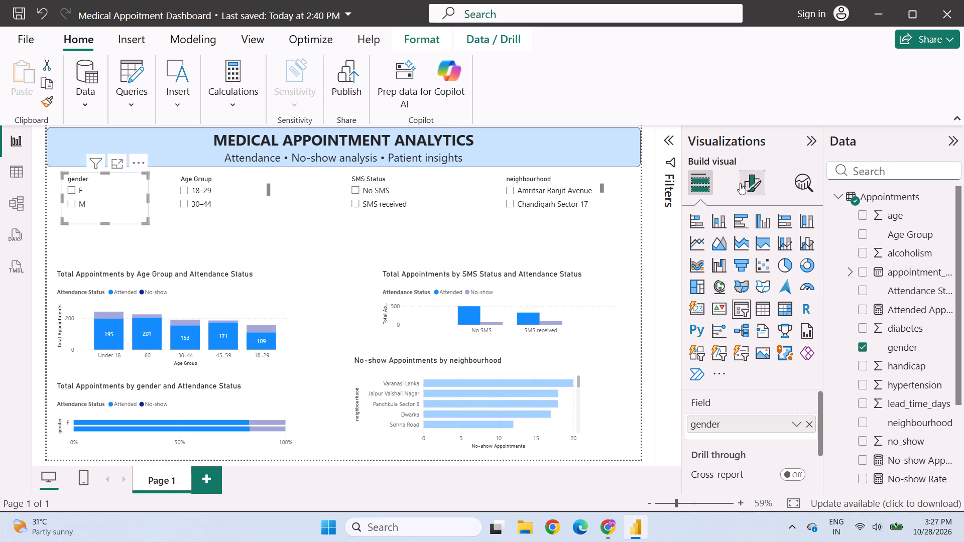
Turn on the gender slicer's title and set its text to Gender.
click(753, 181)
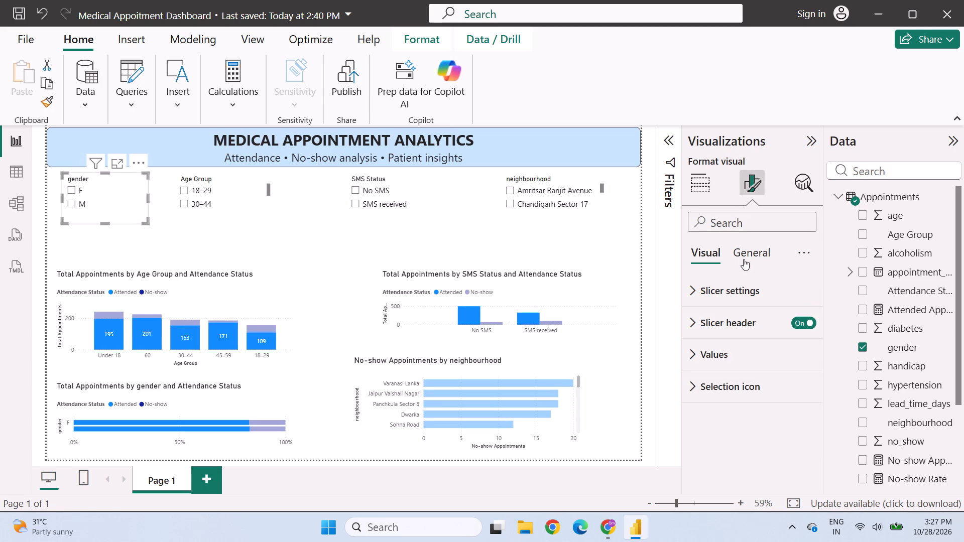
click(745, 252)
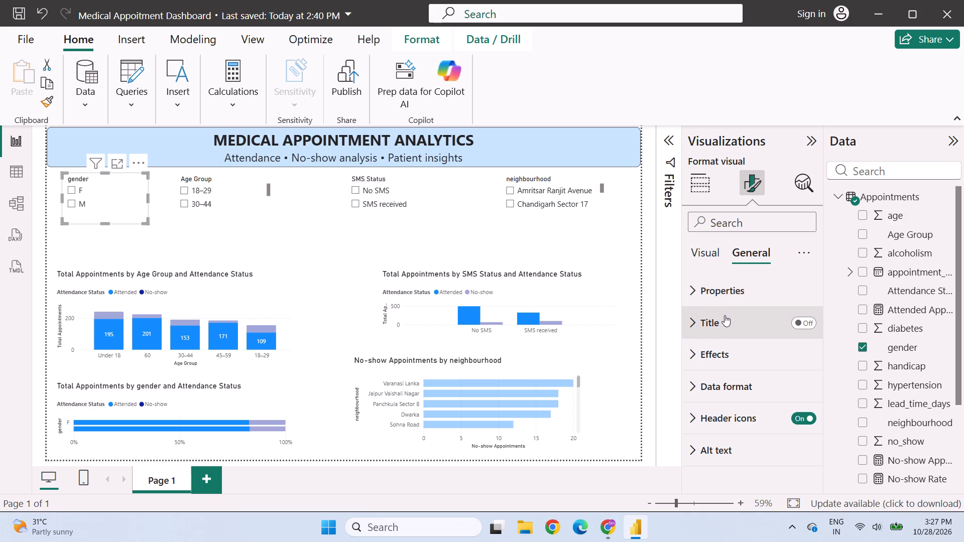
click(798, 319)
click(705, 320)
click(733, 394)
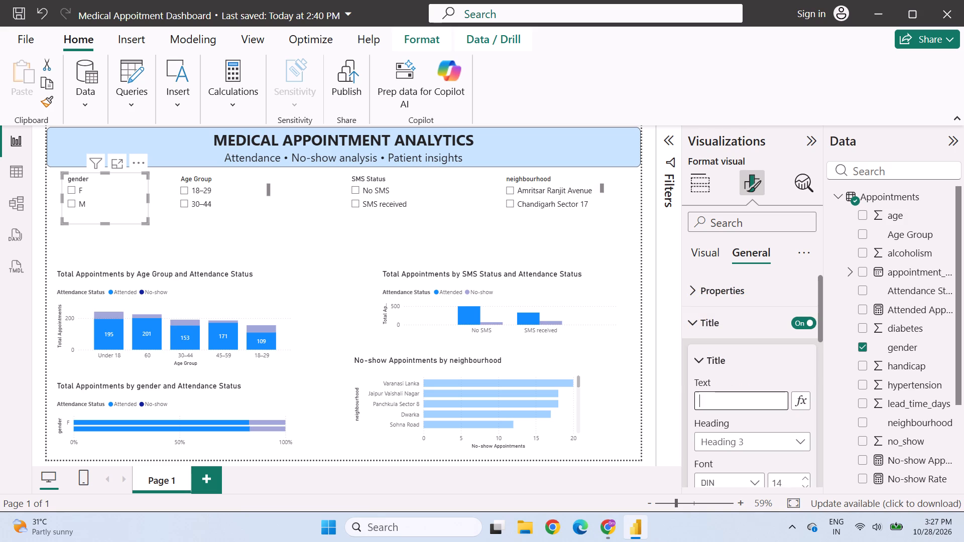
key(shift+g)
text(en)
text(der)
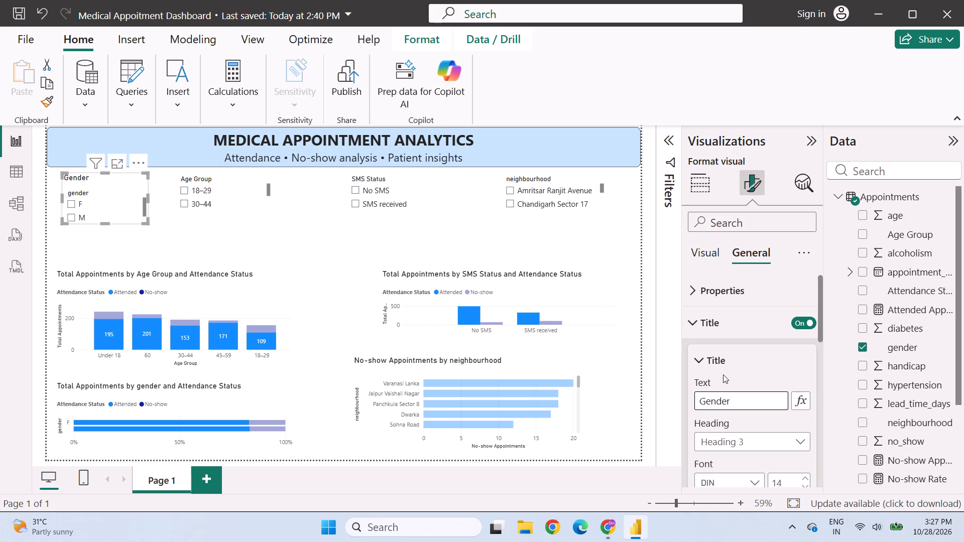
scroll(763, 359, down, 1)
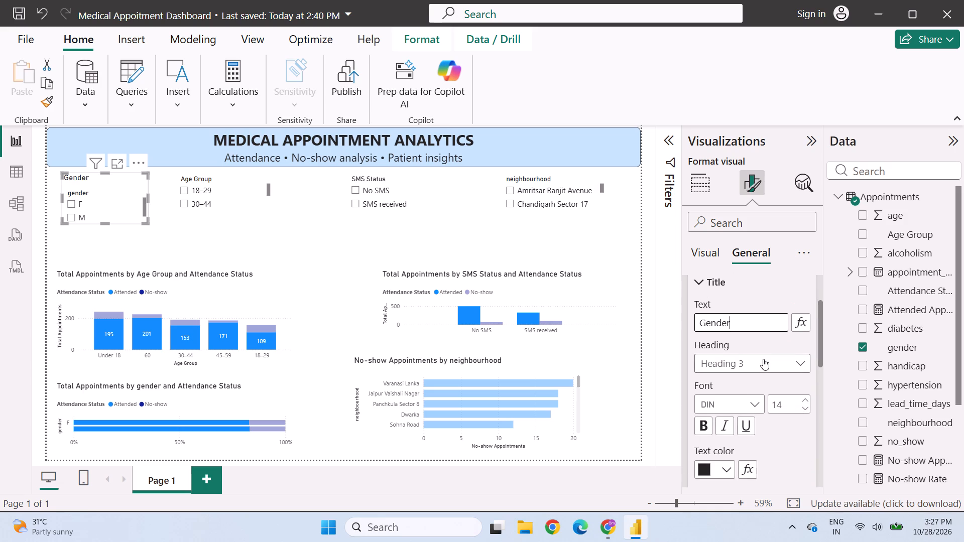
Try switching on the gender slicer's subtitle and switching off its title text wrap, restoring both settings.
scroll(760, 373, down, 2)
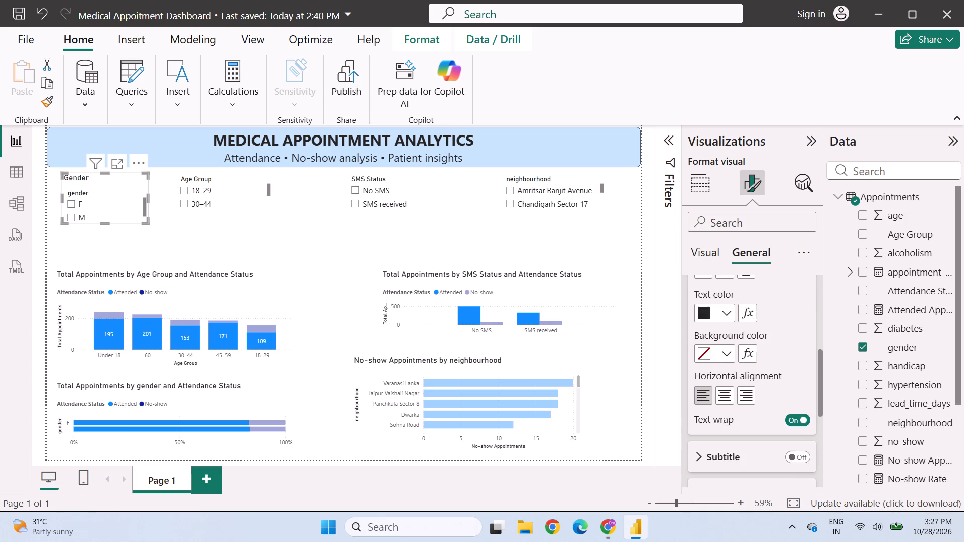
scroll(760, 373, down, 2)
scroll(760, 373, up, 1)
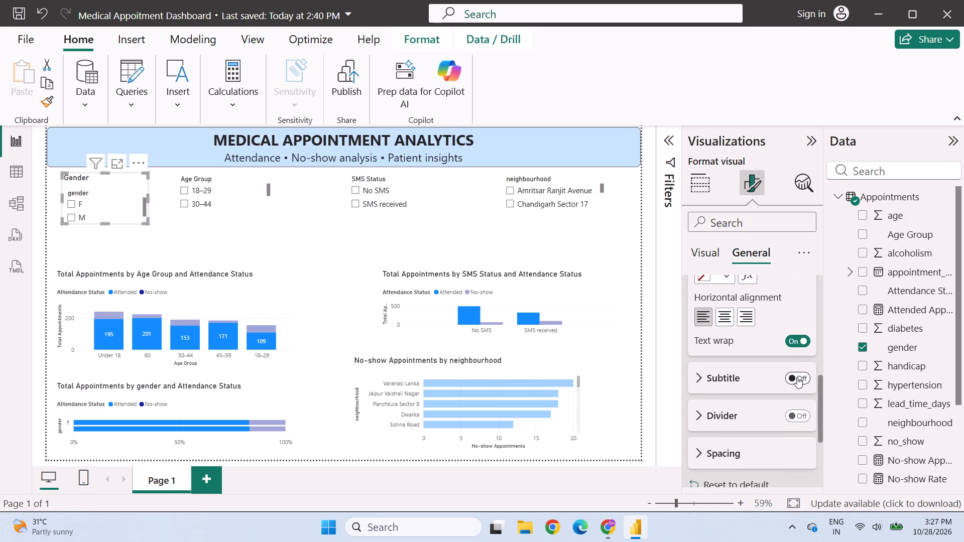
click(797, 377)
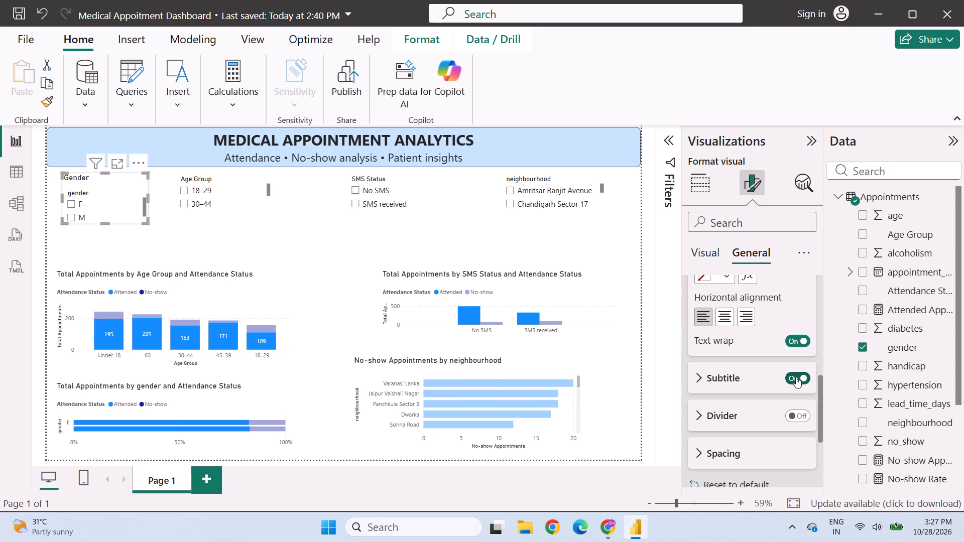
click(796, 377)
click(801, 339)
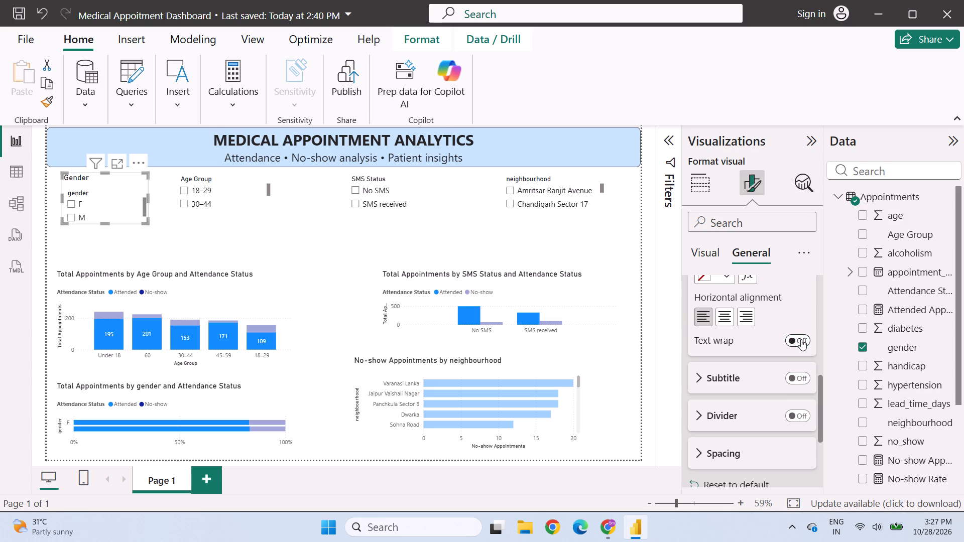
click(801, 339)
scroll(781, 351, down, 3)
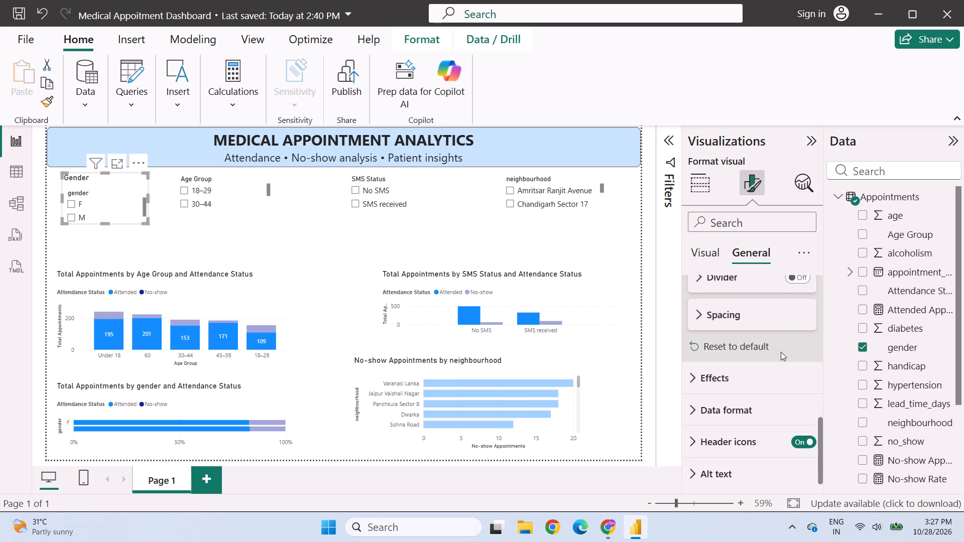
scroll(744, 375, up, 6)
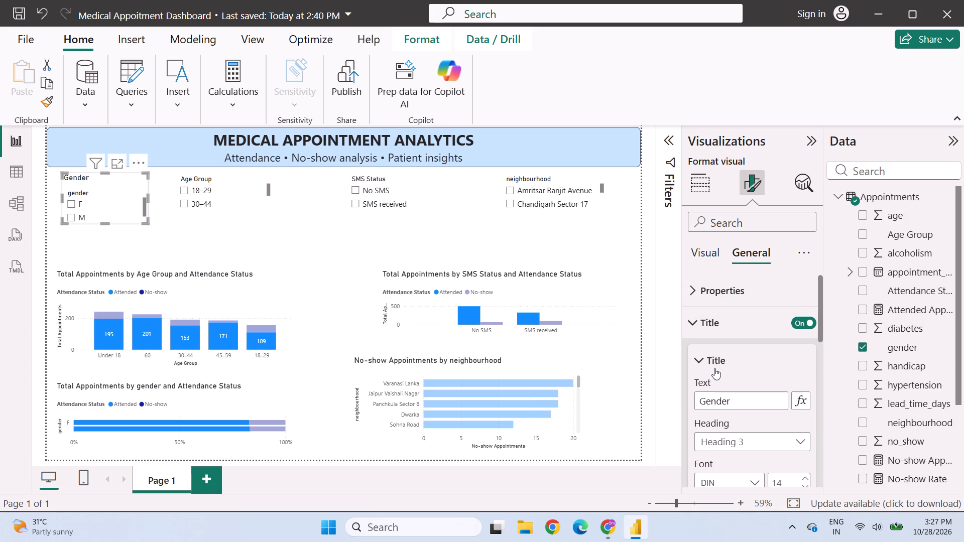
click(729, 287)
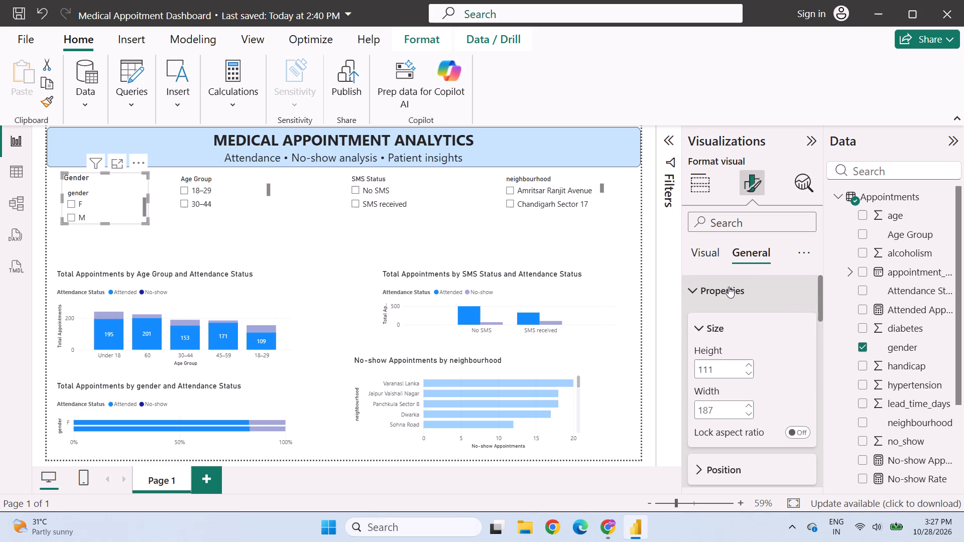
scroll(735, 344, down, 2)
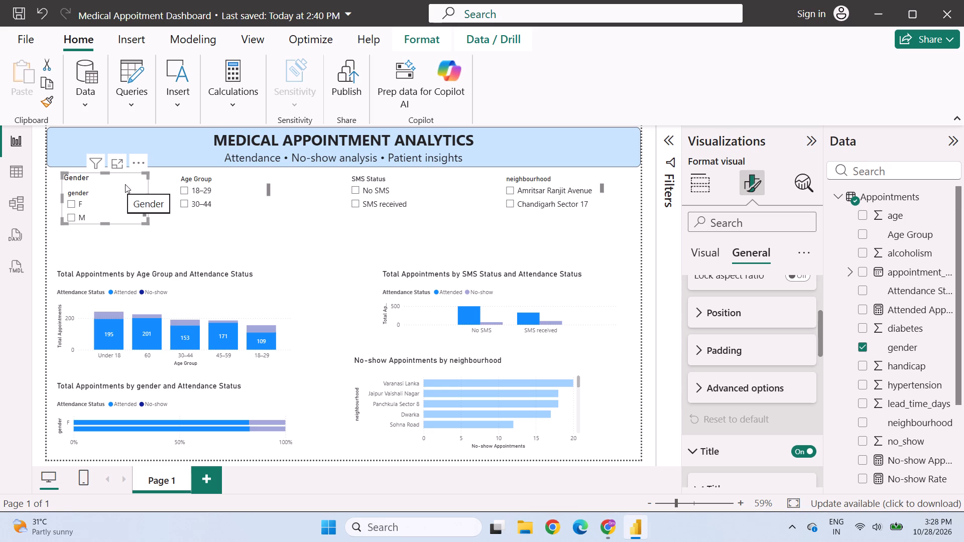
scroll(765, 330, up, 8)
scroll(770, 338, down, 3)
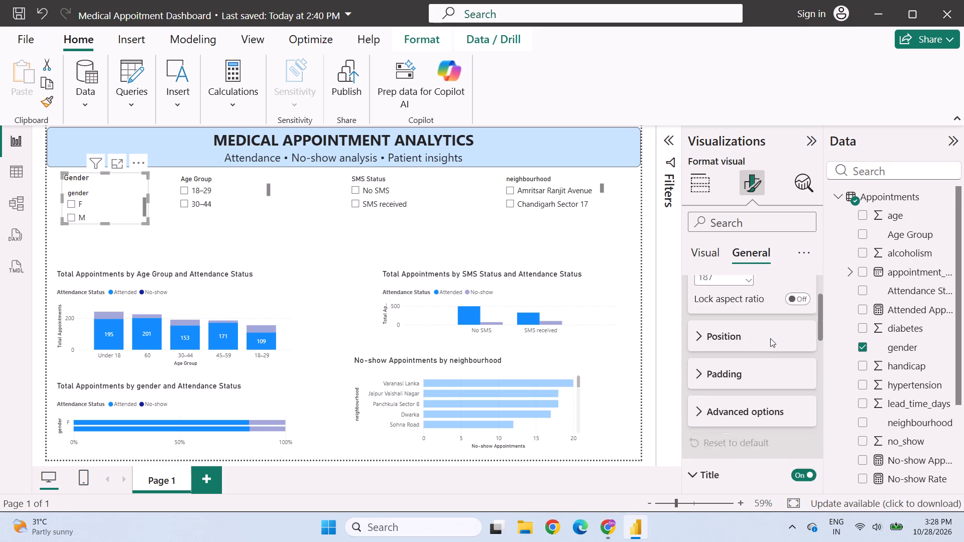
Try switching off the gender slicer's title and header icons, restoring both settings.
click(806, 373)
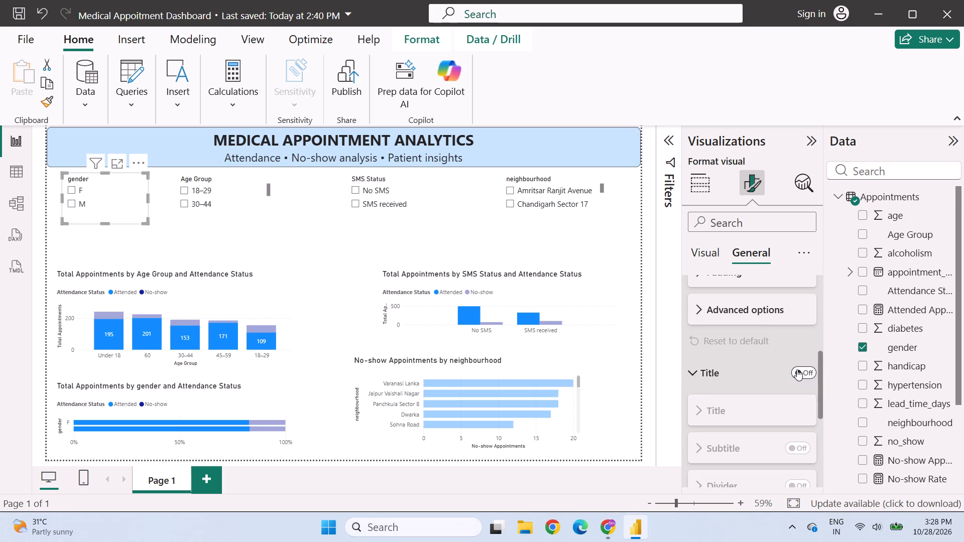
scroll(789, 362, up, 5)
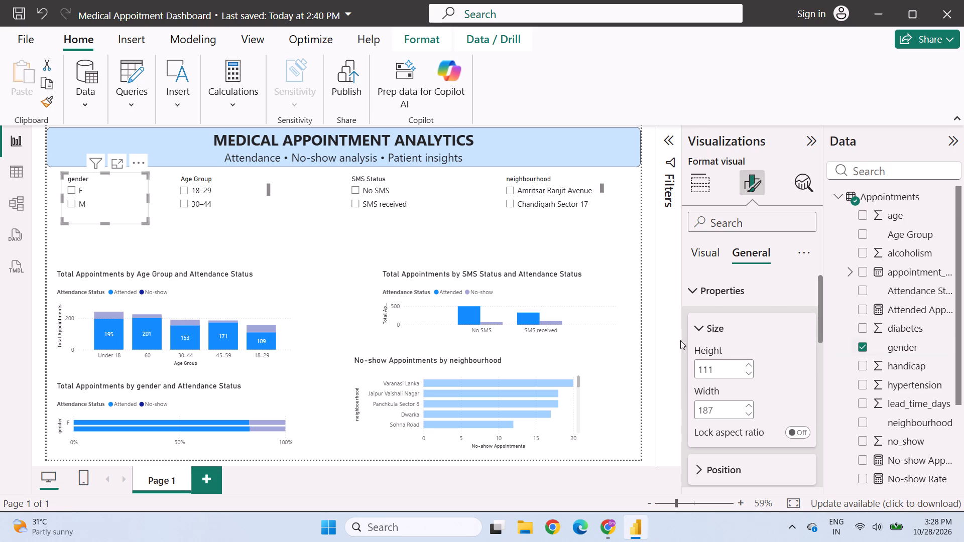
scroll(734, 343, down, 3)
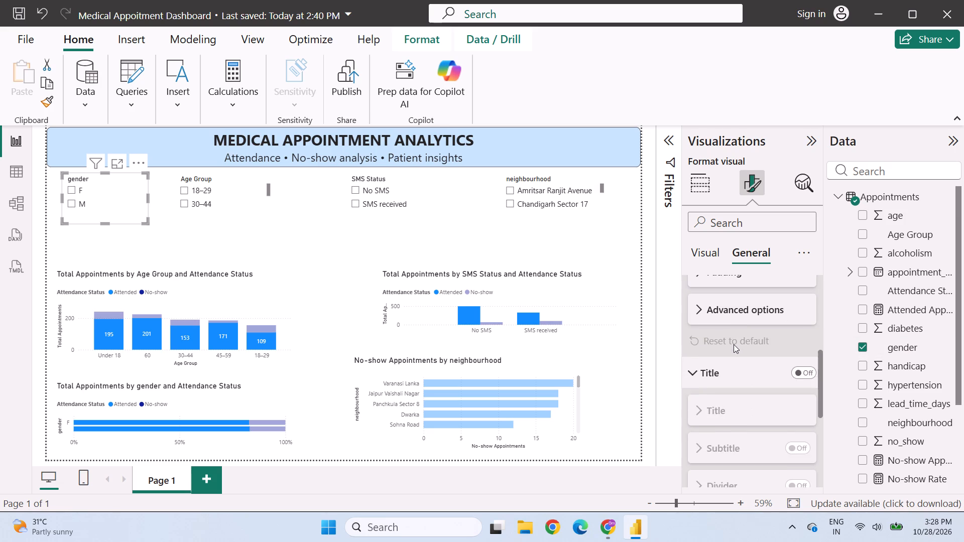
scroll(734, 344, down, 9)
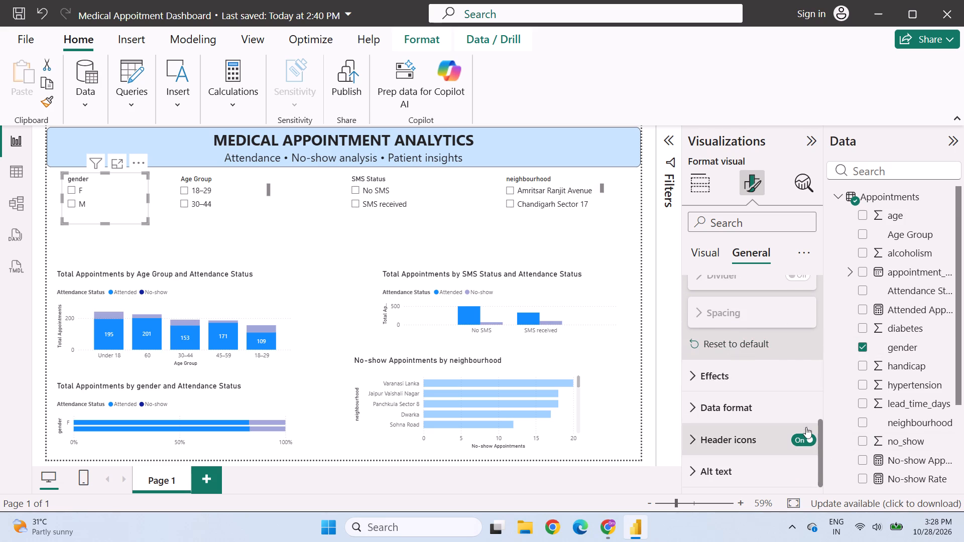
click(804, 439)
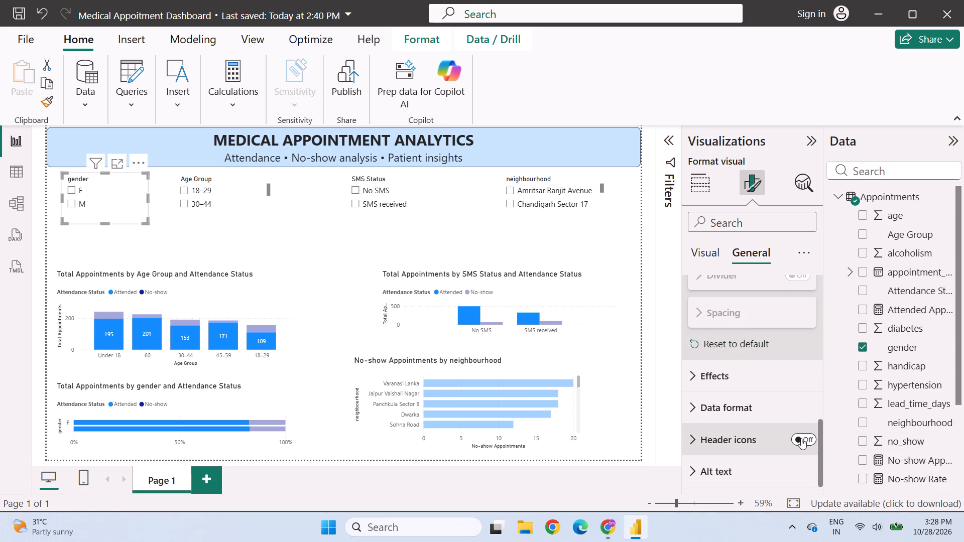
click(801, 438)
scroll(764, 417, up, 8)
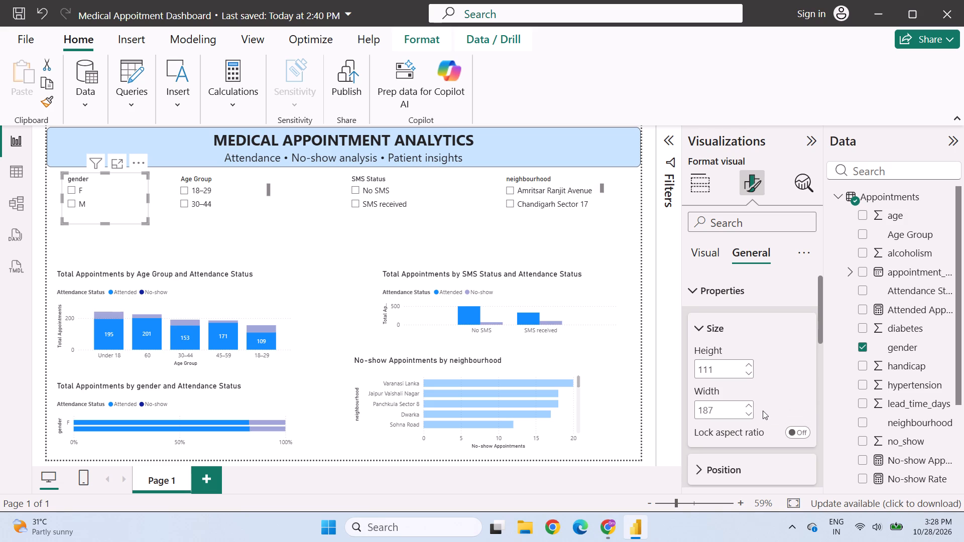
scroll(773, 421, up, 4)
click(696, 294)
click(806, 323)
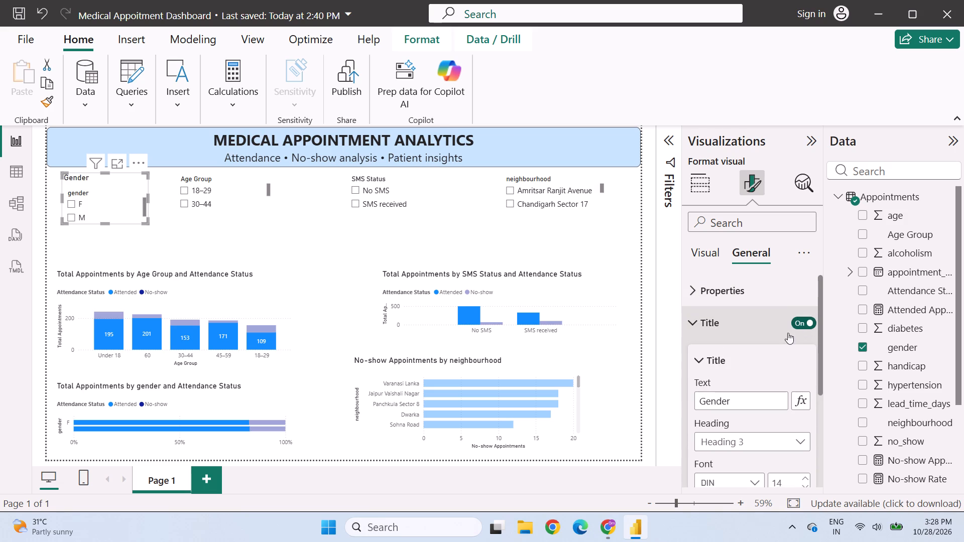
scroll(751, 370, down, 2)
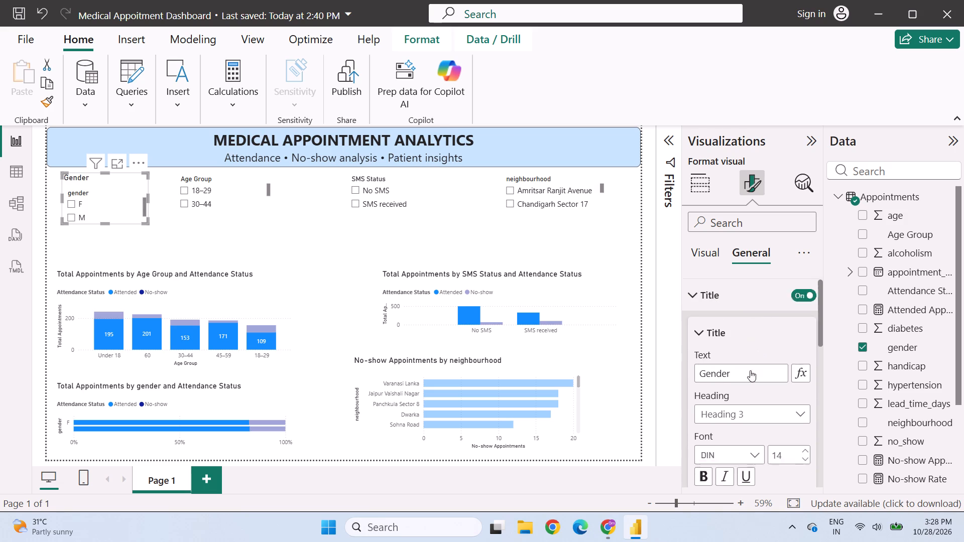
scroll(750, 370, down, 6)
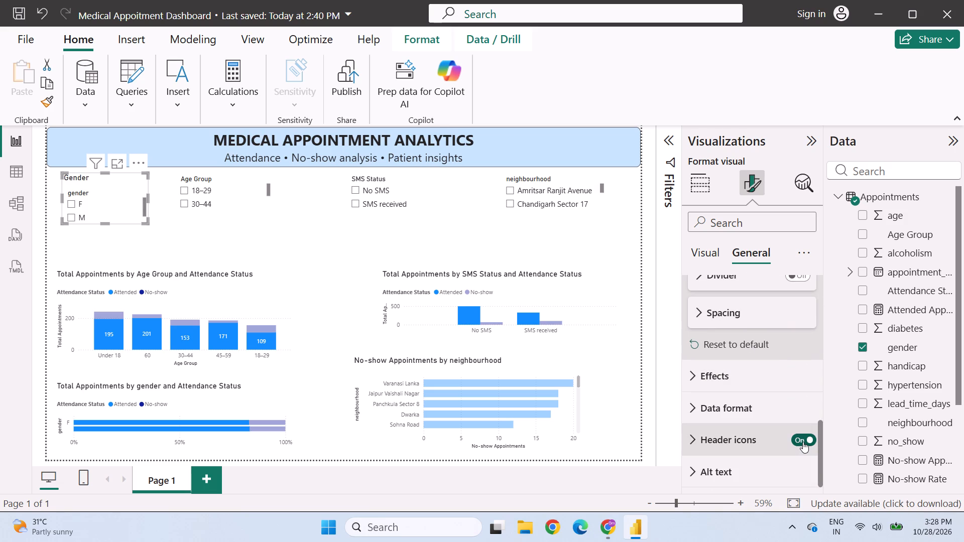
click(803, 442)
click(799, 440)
Examine the gender slicer's effects, data format, header icons and alt text settings.
click(753, 370)
scroll(753, 370, down, 3)
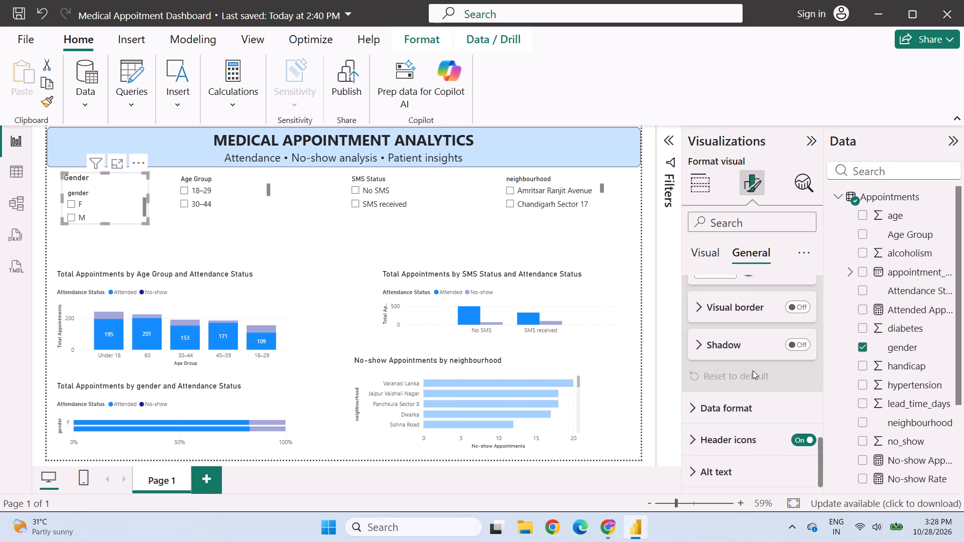
scroll(753, 370, down, 3)
click(724, 412)
scroll(724, 412, down, 1)
click(749, 392)
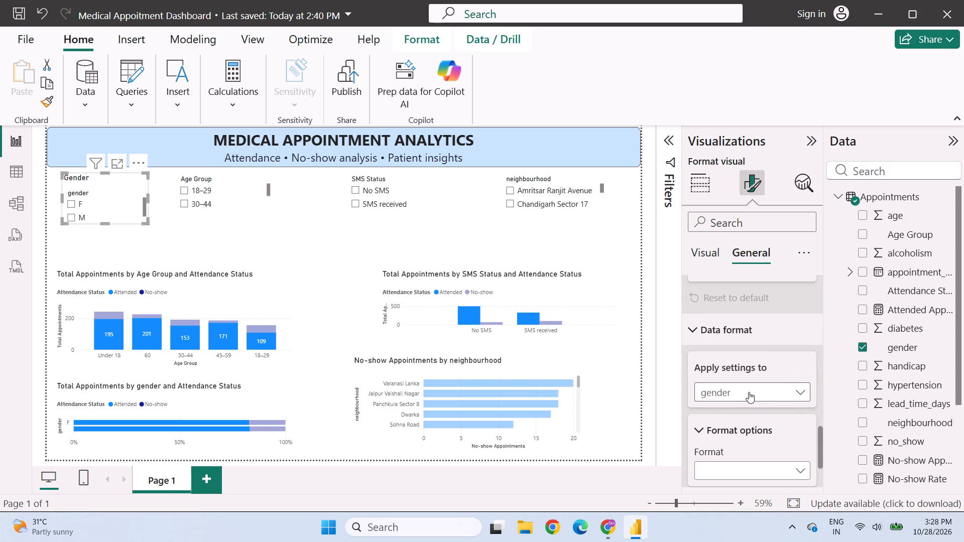
drag(732, 391, 697, 394)
scroll(751, 398, down, 2)
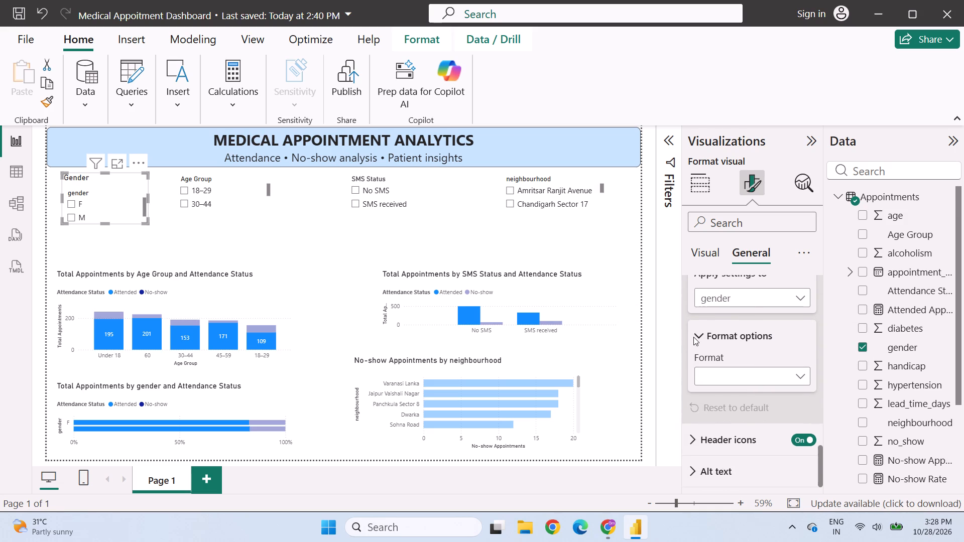
scroll(720, 343, down, 2)
click(722, 460)
scroll(718, 452, down, 3)
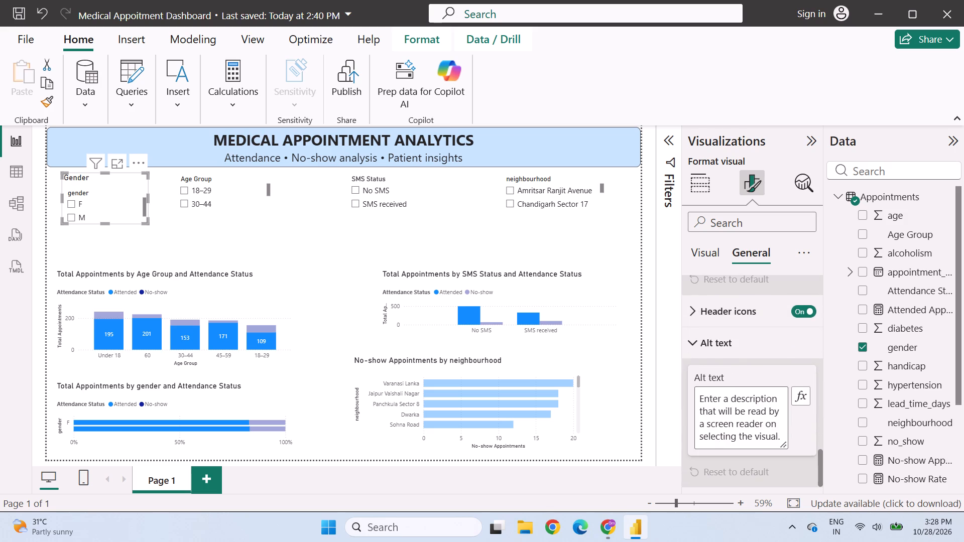
click(715, 342)
click(730, 444)
scroll(719, 433, down, 2)
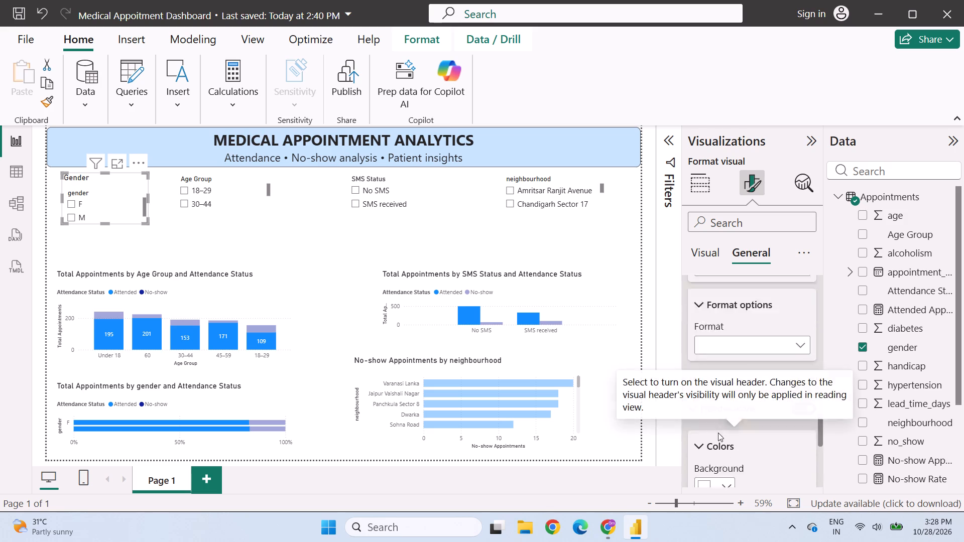
scroll(718, 403, down, 5)
scroll(718, 403, up, 4)
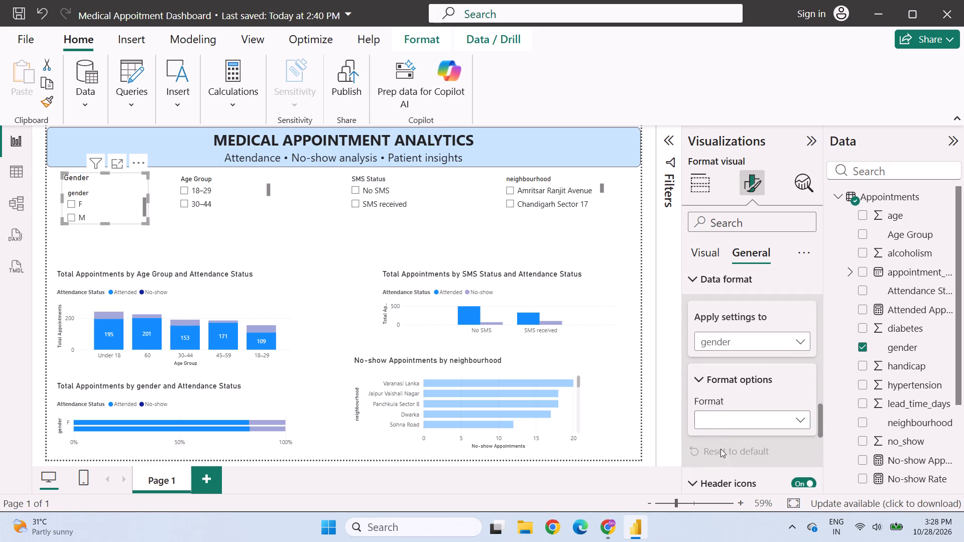
click(711, 481)
click(713, 379)
scroll(713, 379, up, 2)
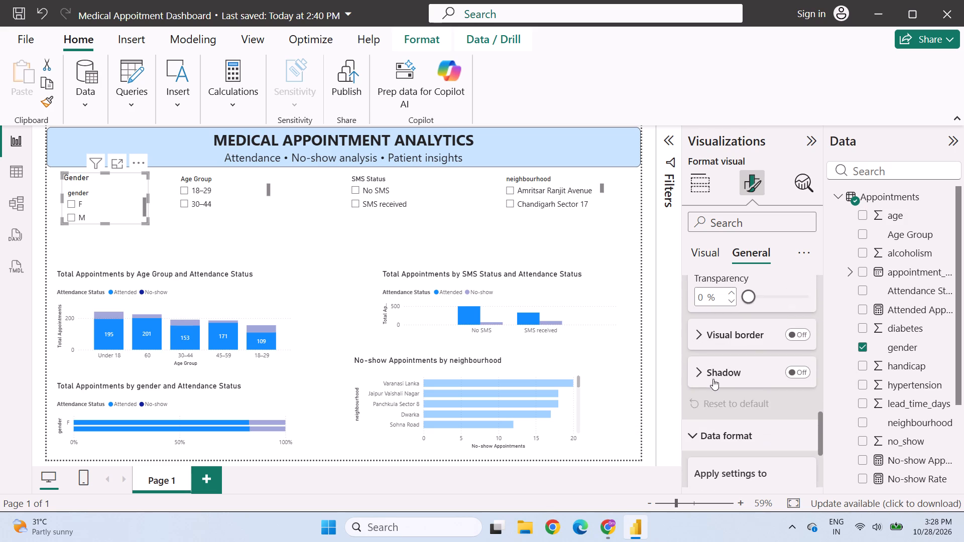
click(710, 368)
Turn on the visual border for the gender, Age Group, SMS Status and neighbourhood slicers.
scroll(710, 368, up, 2)
scroll(710, 368, down, 1)
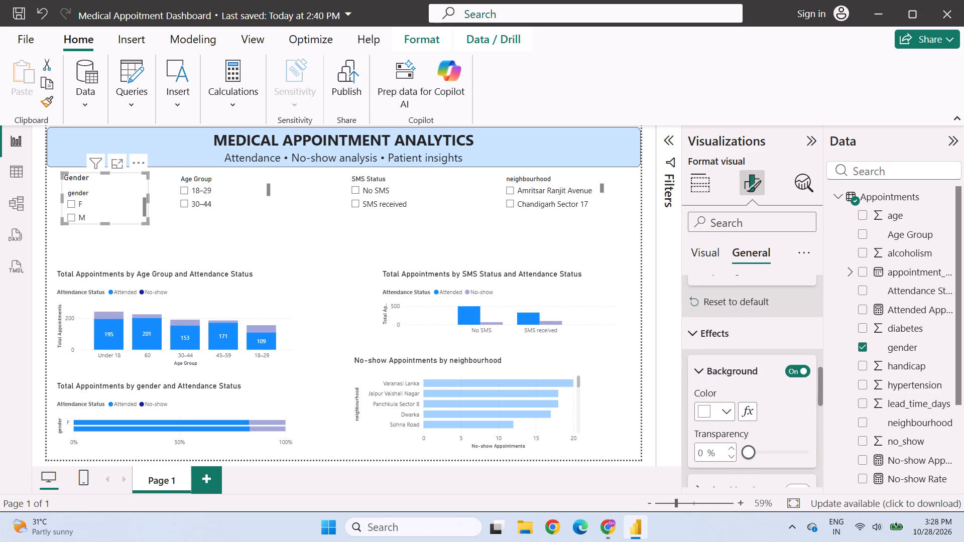
scroll(710, 368, down, 1)
click(796, 336)
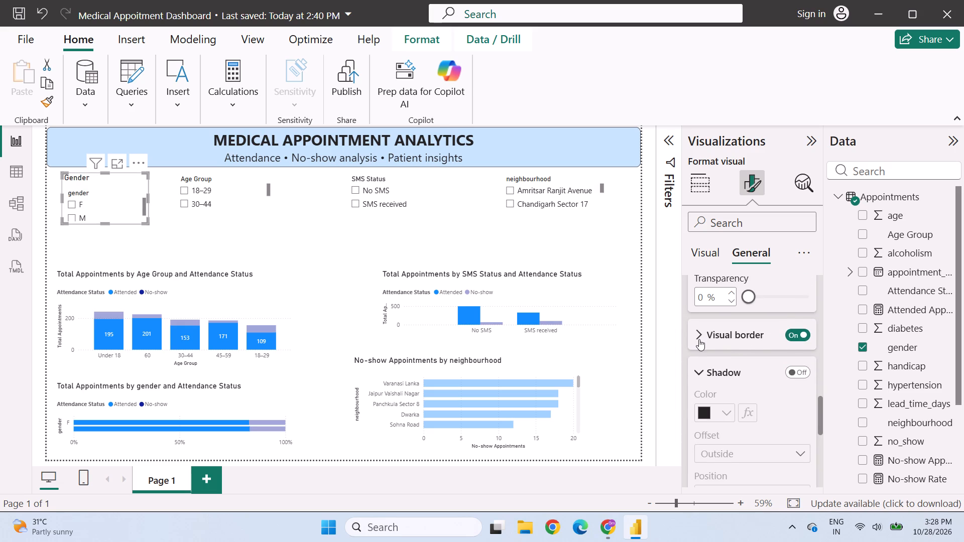
click(238, 185)
click(796, 333)
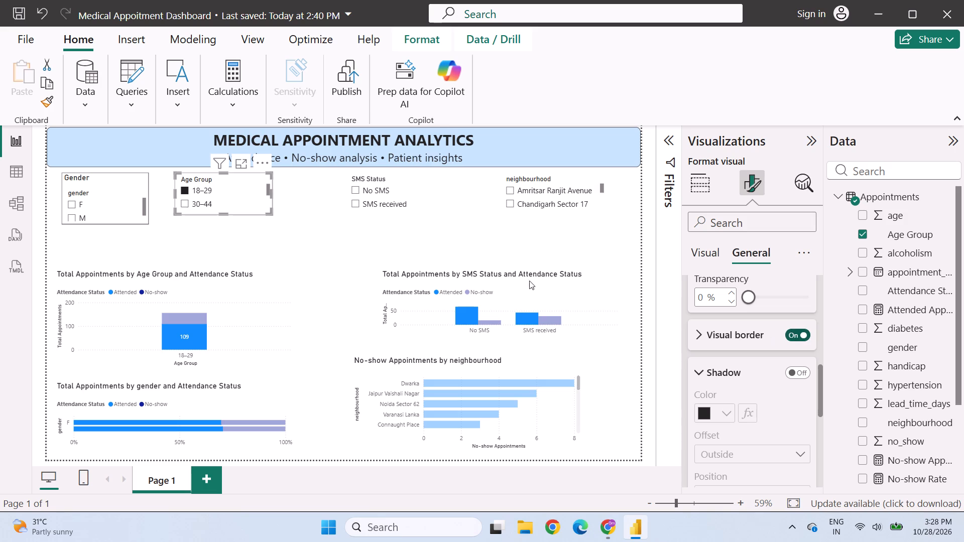
click(417, 194)
click(793, 330)
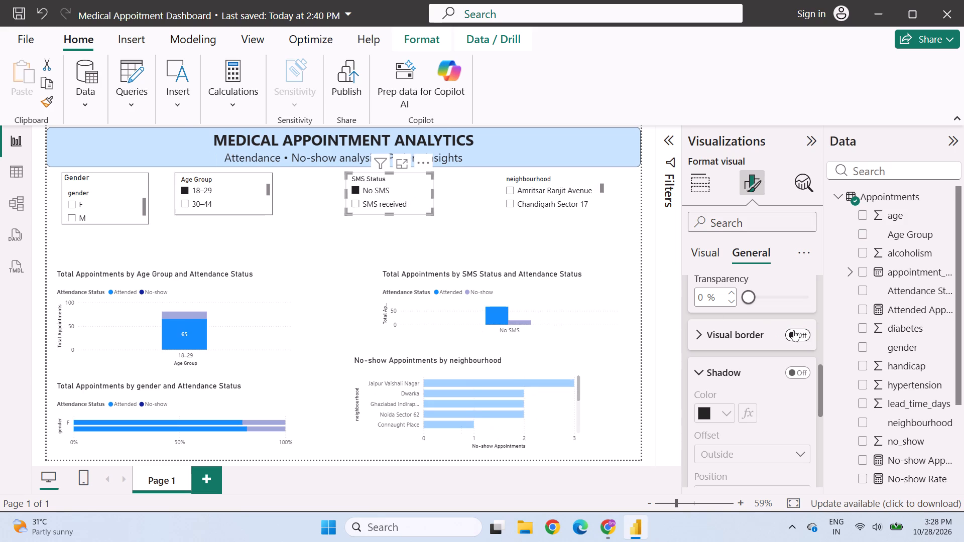
click(545, 196)
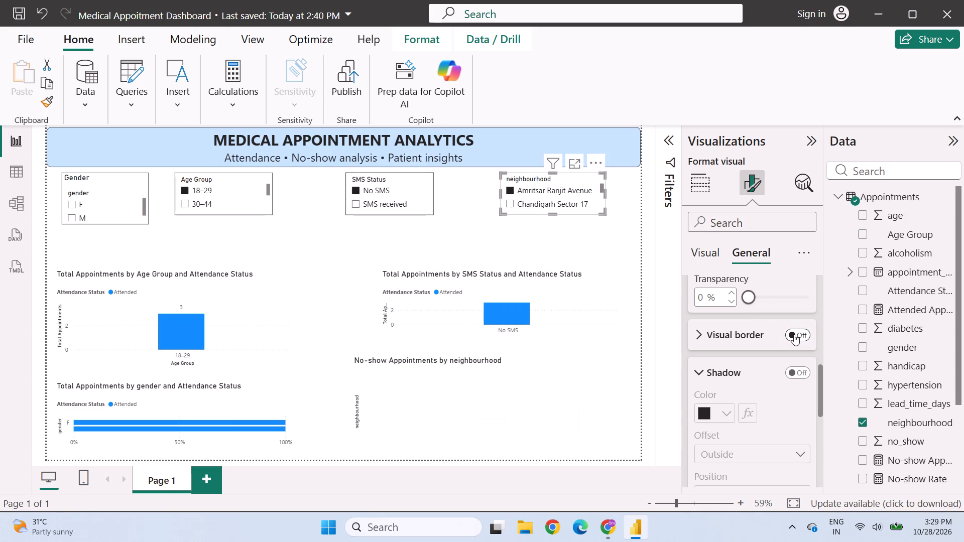
click(794, 334)
click(443, 229)
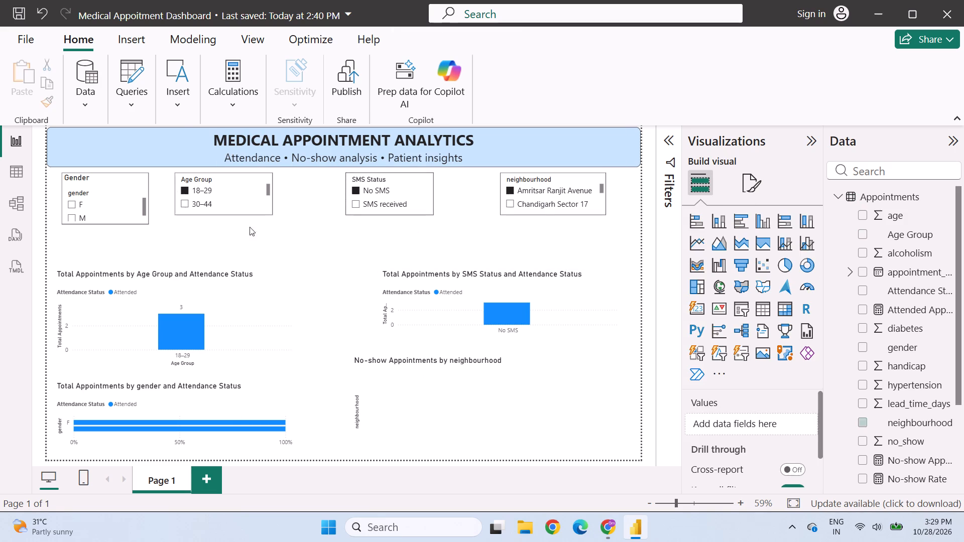
Switch off the gender slicer's title so only its slicer header remains.
click(101, 202)
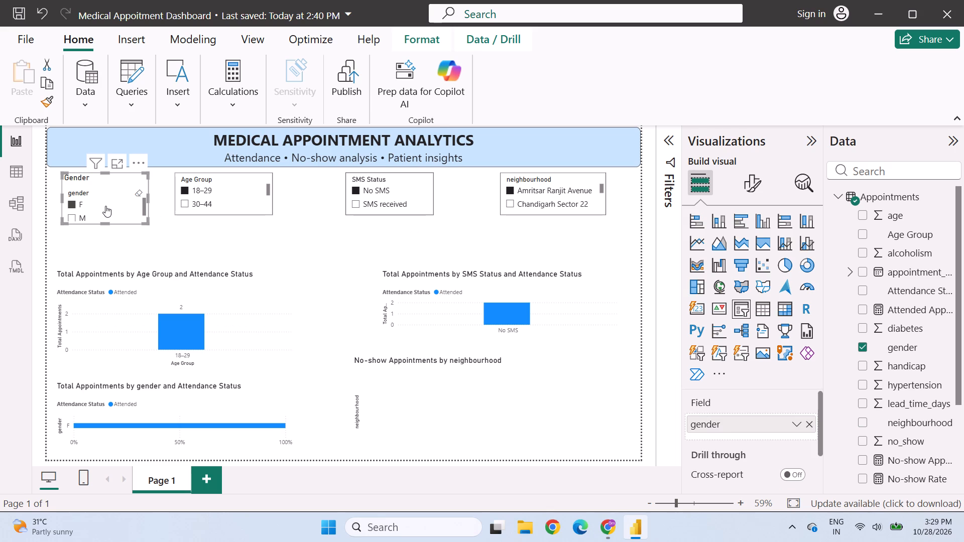
click(764, 186)
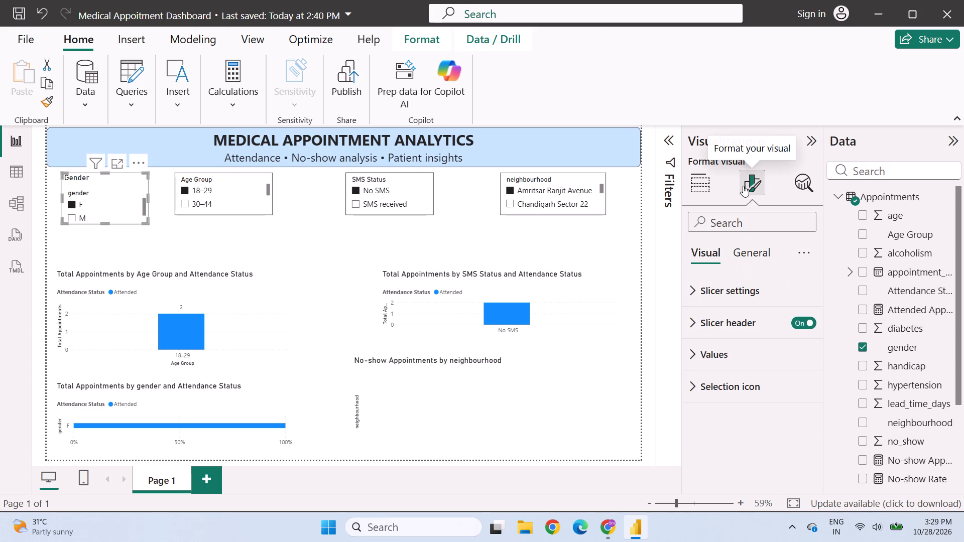
click(757, 247)
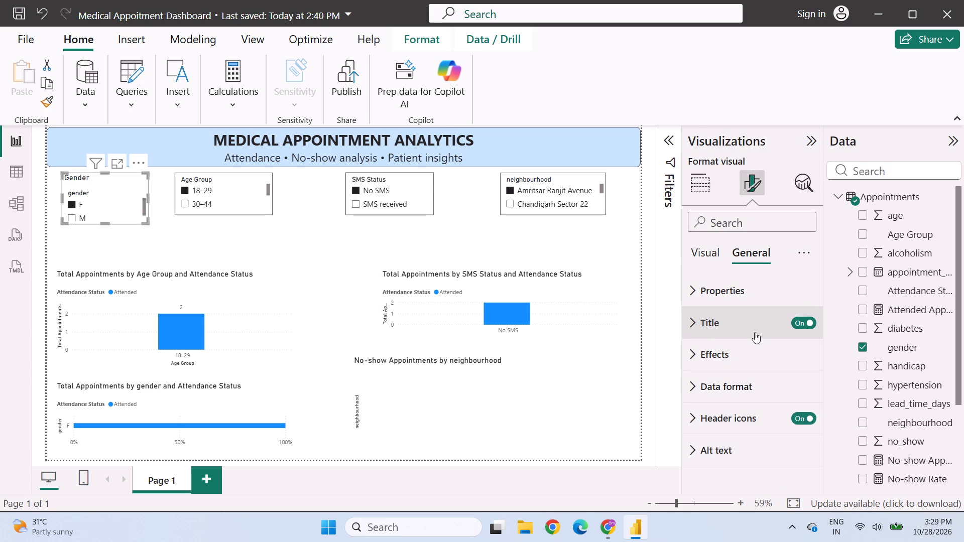
click(796, 321)
click(148, 240)
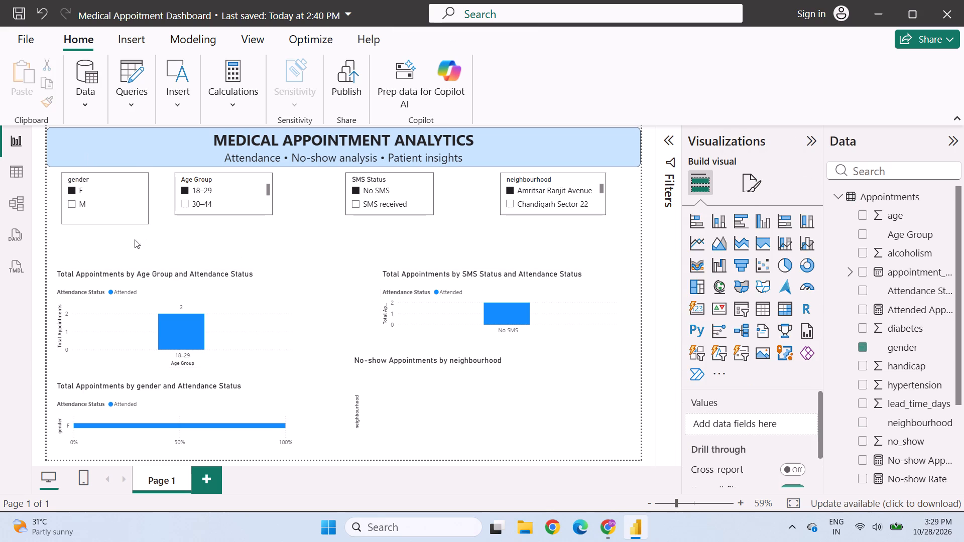
Shorten the gender slicer from its bottom edge to match the height of the Age Group slicer.
click(111, 202)
drag(104, 223, 104, 220)
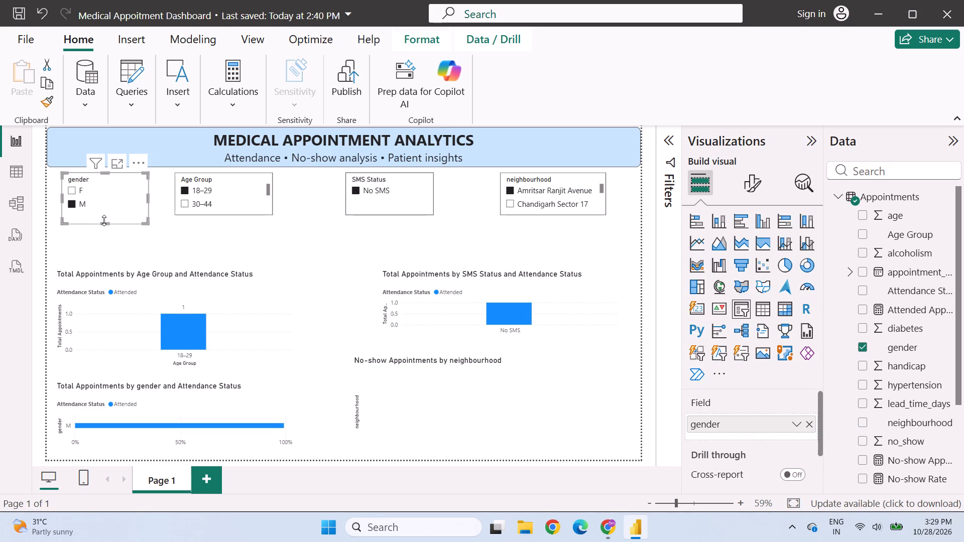
drag(104, 220, 104, 217)
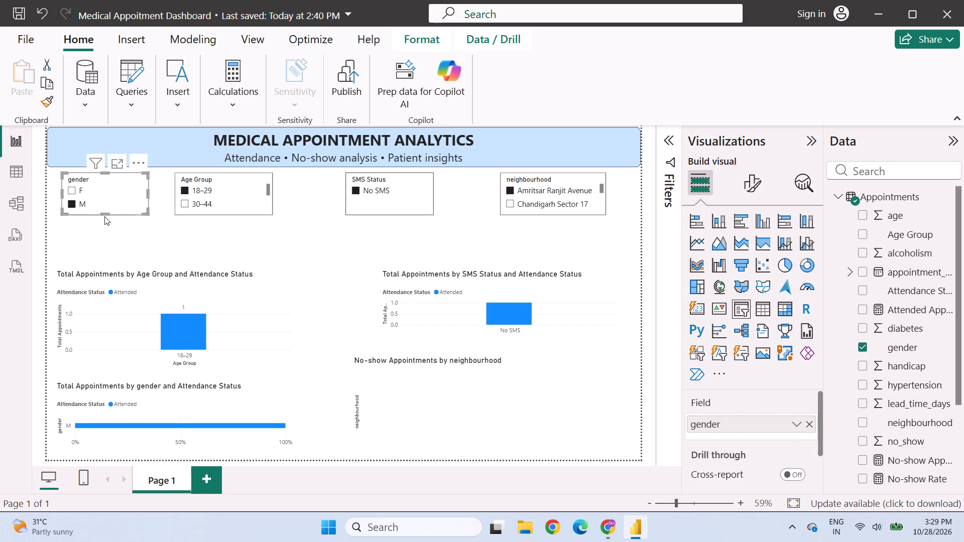
Adjust the slicer widths, making the Age Group slicer slightly wider and the SMS Status slicer slightly narrower.
click(227, 197)
click(222, 214)
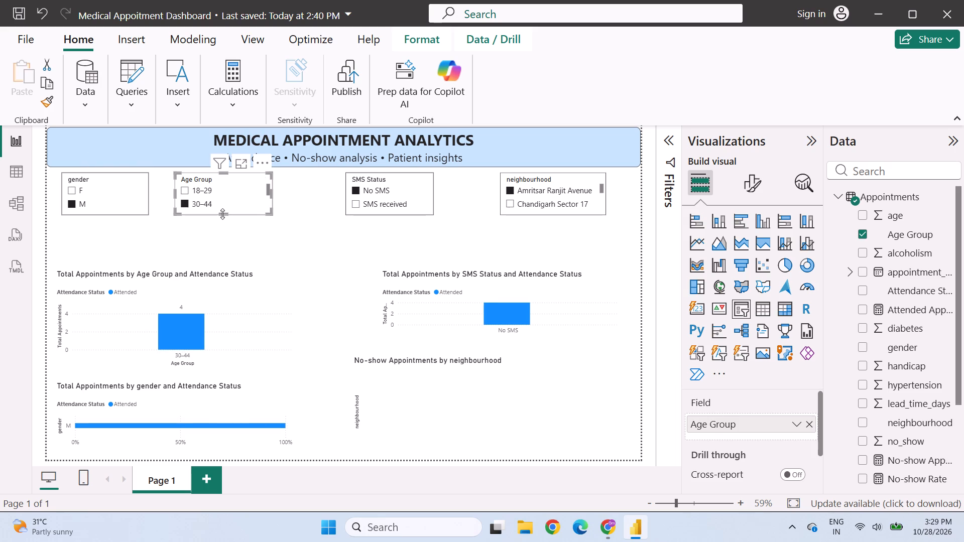
drag(271, 192, 272, 192)
drag(272, 192, 278, 193)
click(407, 187)
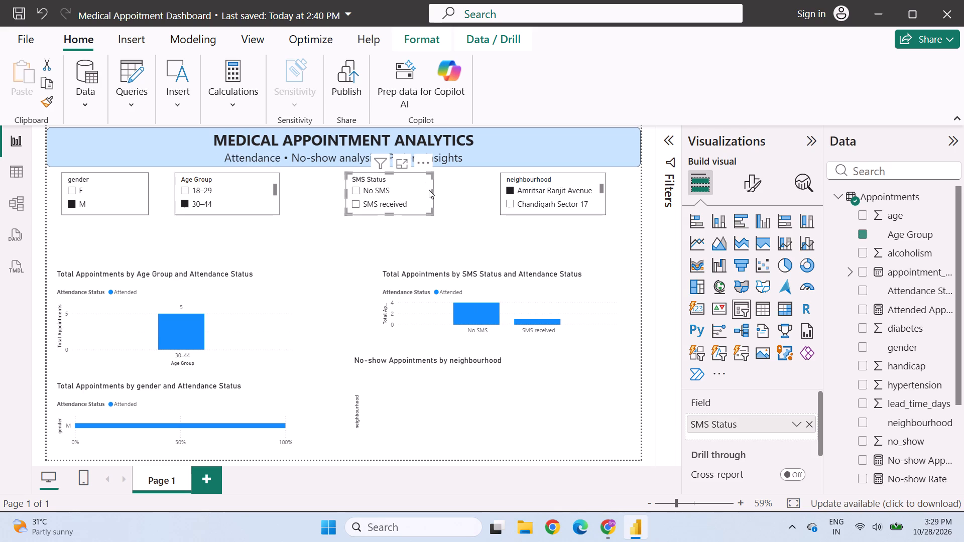
drag(433, 193, 443, 192)
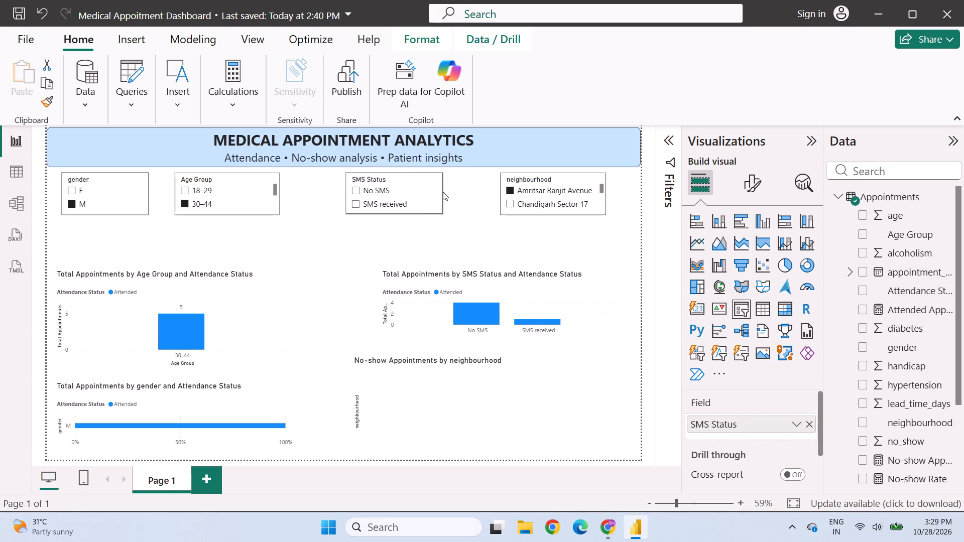
drag(443, 192, 426, 190)
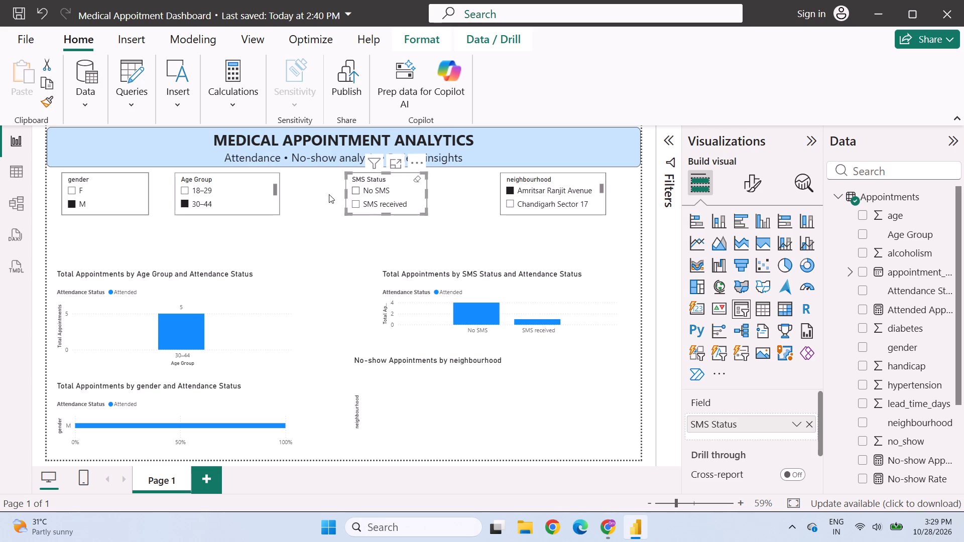
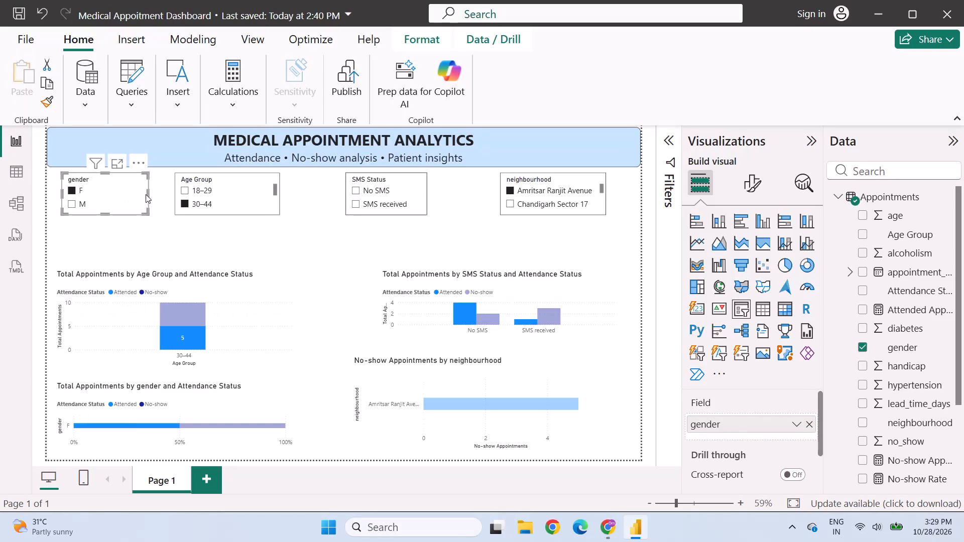
Widen the gender slicer and shift the Age Group slicer away from it to keep a gap between them.
drag(147, 194, 160, 194)
click(160, 194)
drag(248, 191, 263, 191)
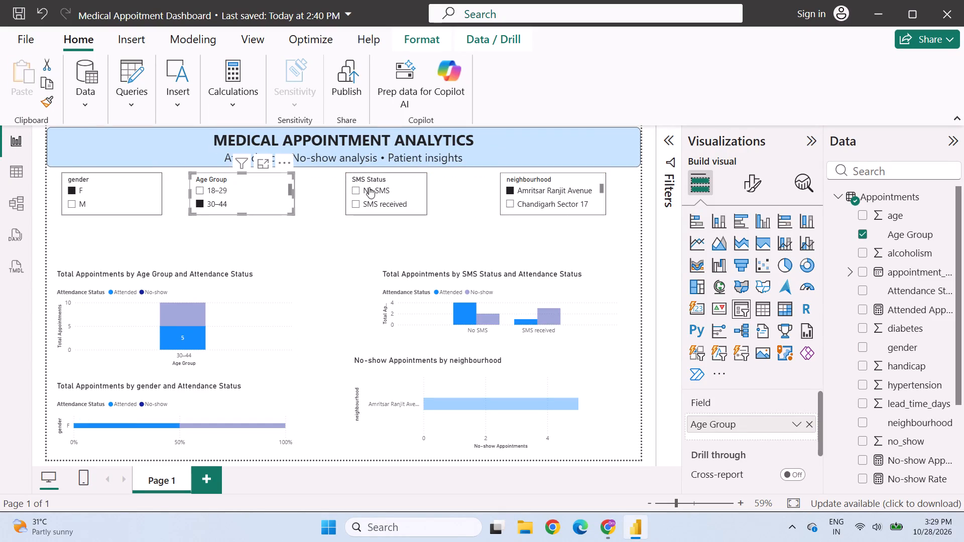
Widen the SMS Status slicer to match the Age Group slicer's width, keeping it between the Age Group and neighbourhood slicers with no status selected.
click(405, 191)
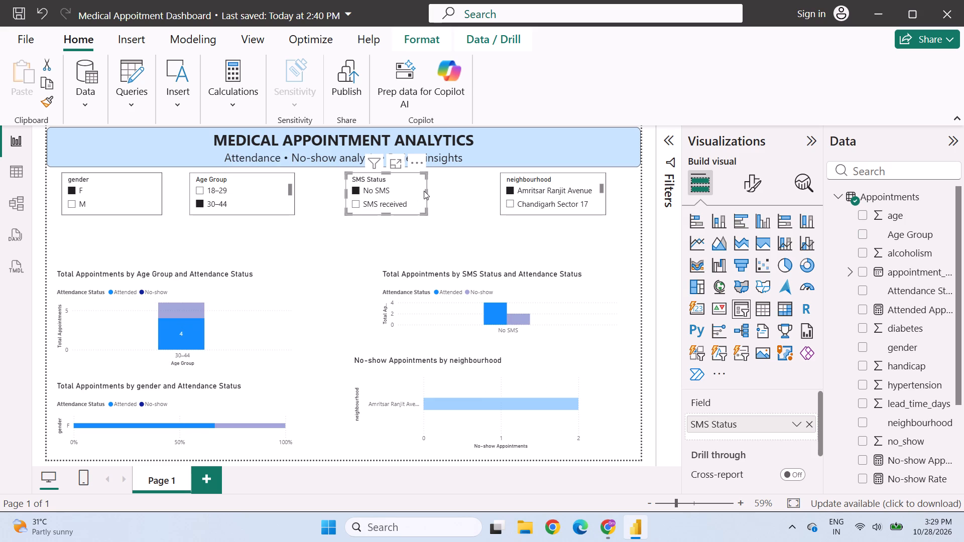
click(428, 192)
click(422, 194)
drag(426, 193, 427, 193)
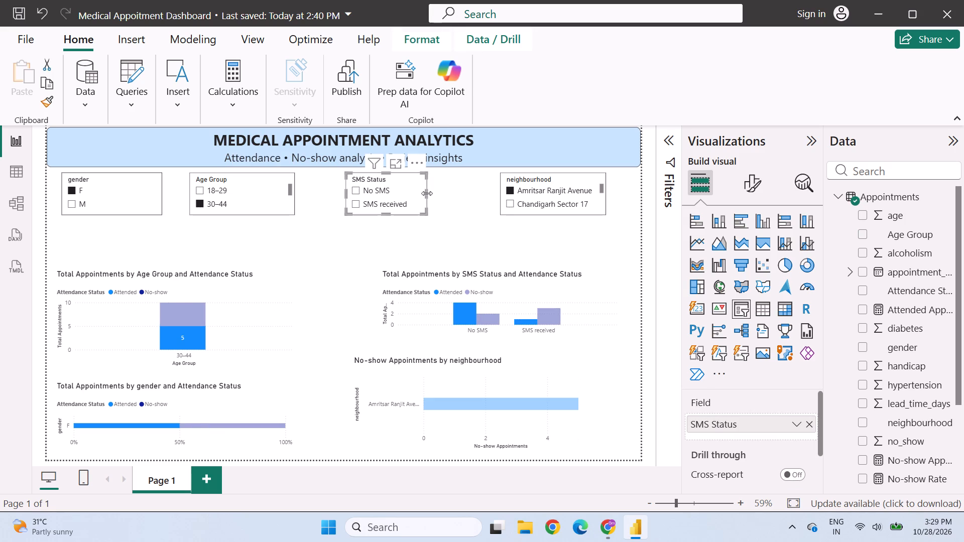
drag(427, 193, 441, 194)
drag(414, 191, 415, 191)
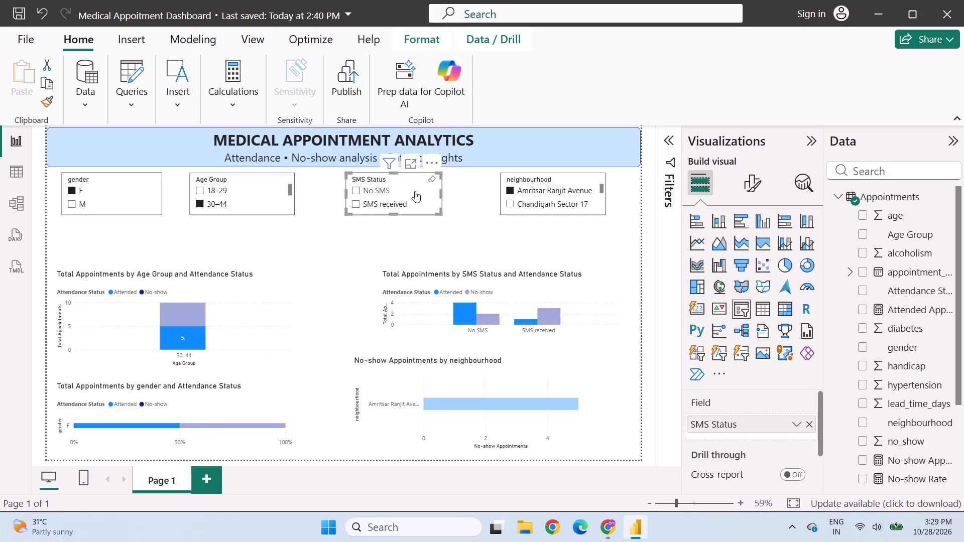
drag(415, 191, 257, 195)
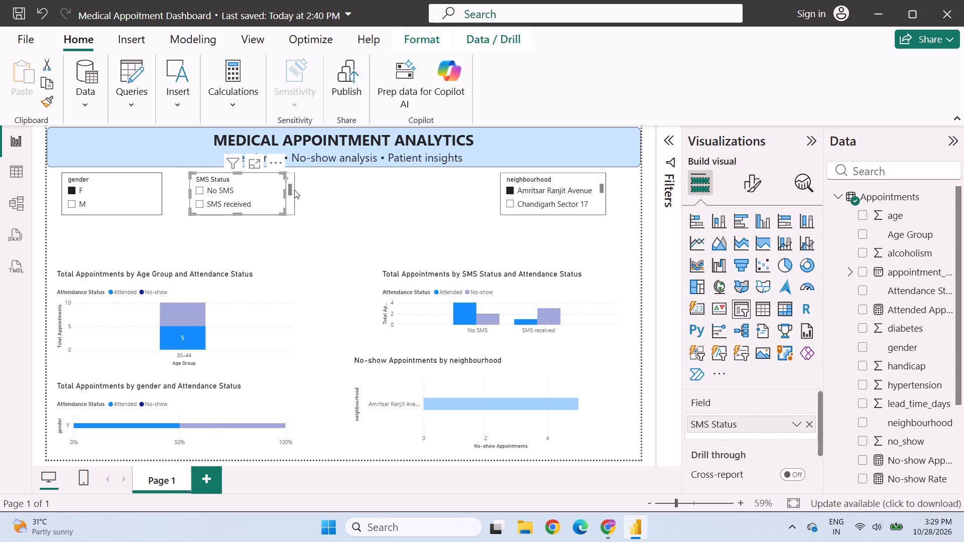
drag(285, 192, 291, 193)
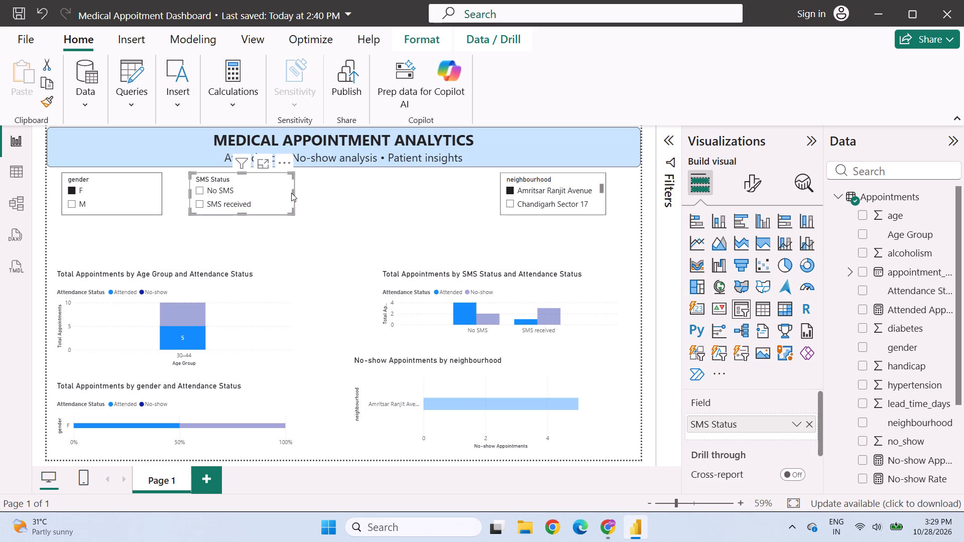
drag(256, 196, 398, 195)
Compare the neighbourhood slicer's width with the SMS Status slicer by overlaying them, and place it back beside SMS Status.
drag(570, 178, 502, 185)
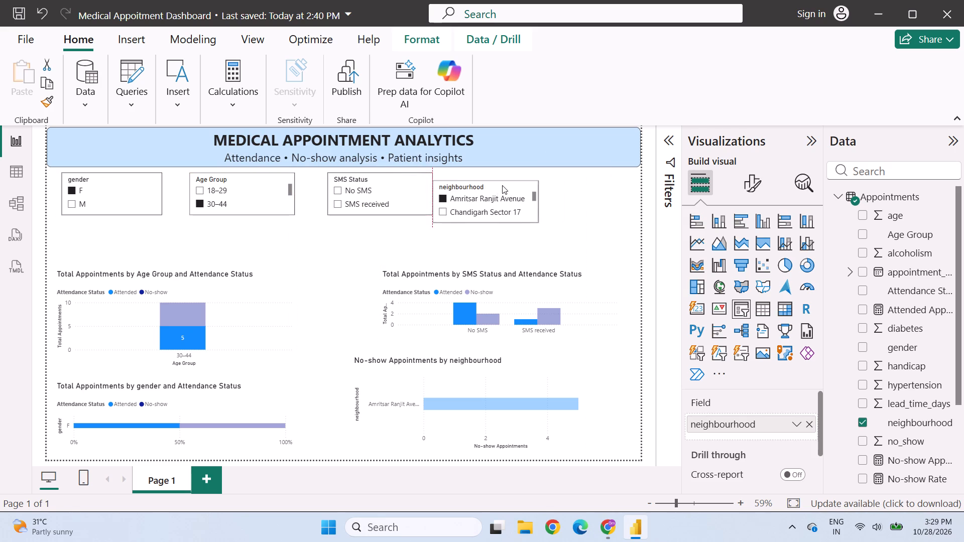
drag(502, 185, 393, 179)
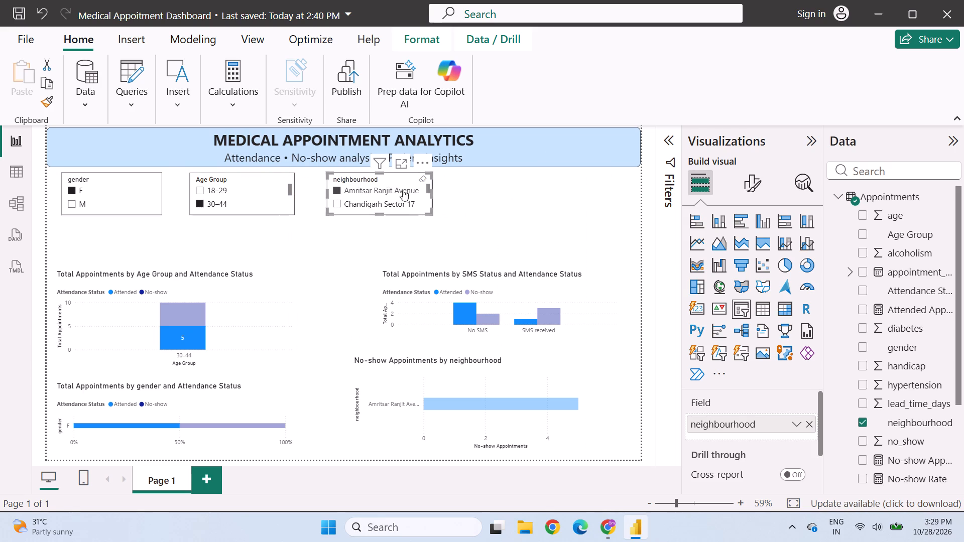
drag(398, 178, 532, 178)
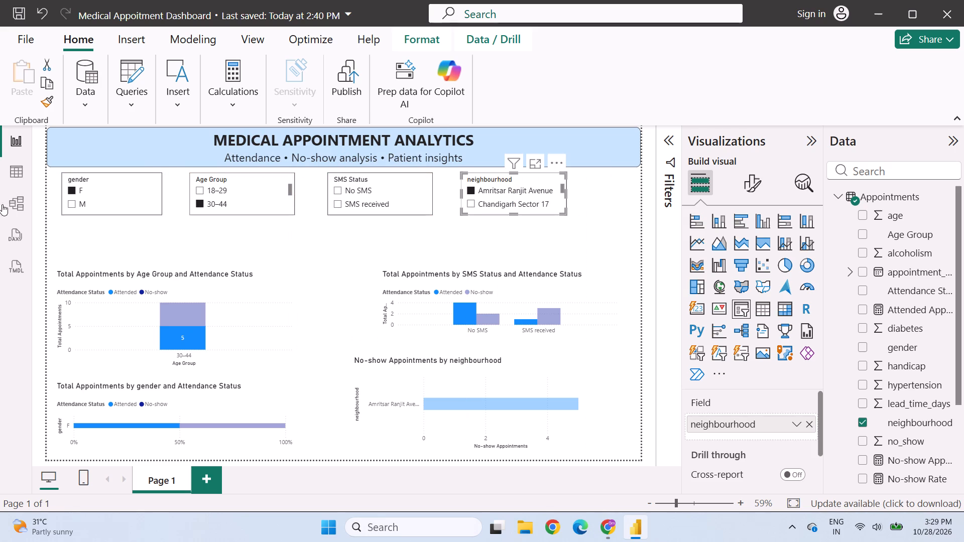
Widen the gender slicer to match the Age Group slicer's width and return it to the start of the slicer row.
drag(106, 189, 229, 191)
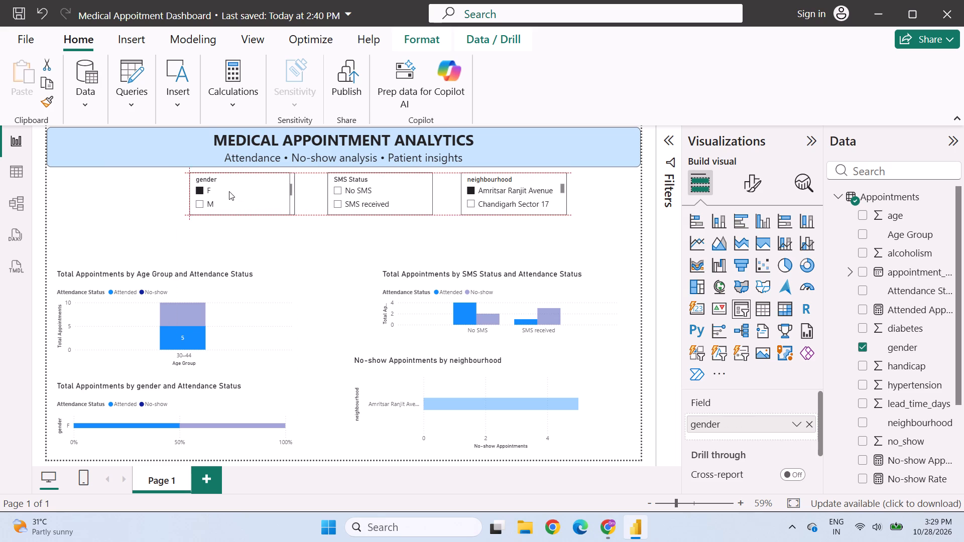
drag(229, 191, 233, 191)
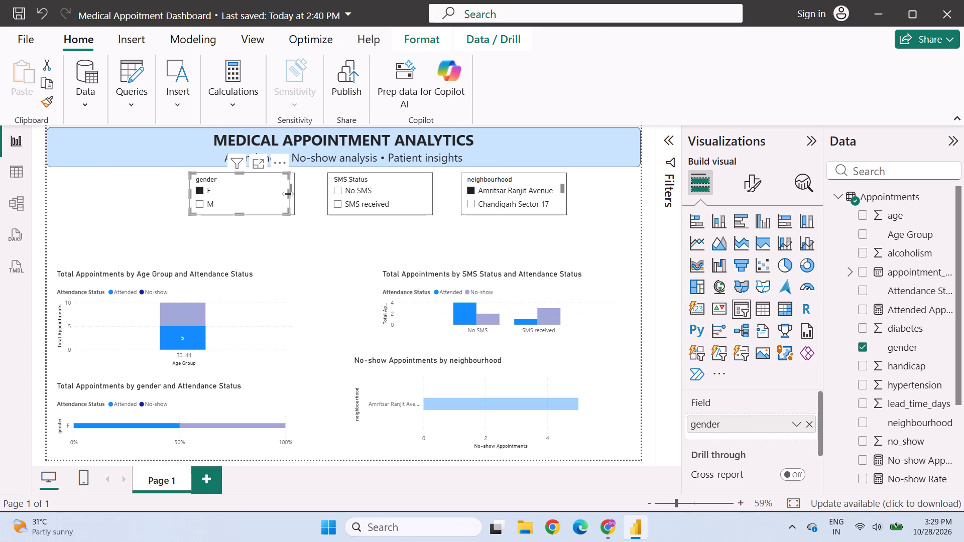
drag(288, 194, 294, 193)
drag(258, 187, 144, 192)
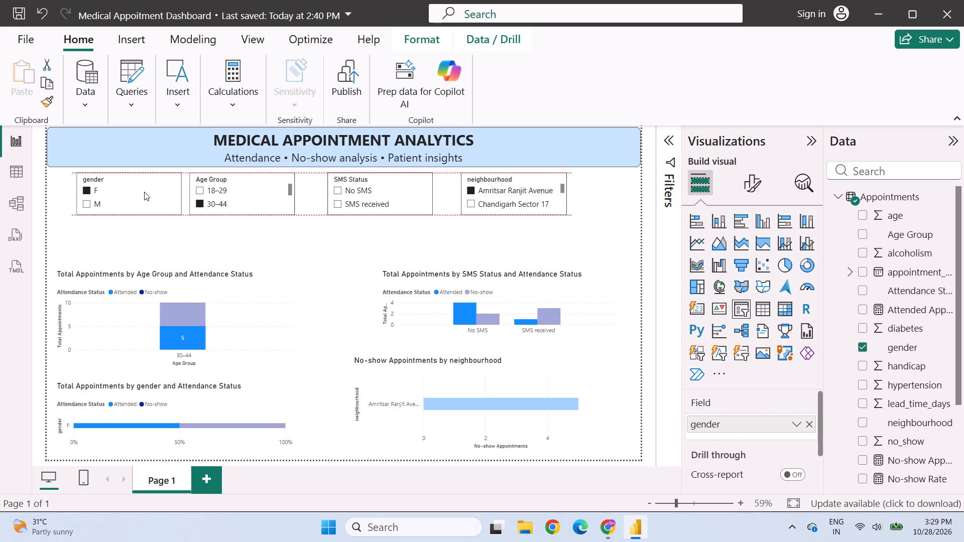
drag(144, 192, 136, 192)
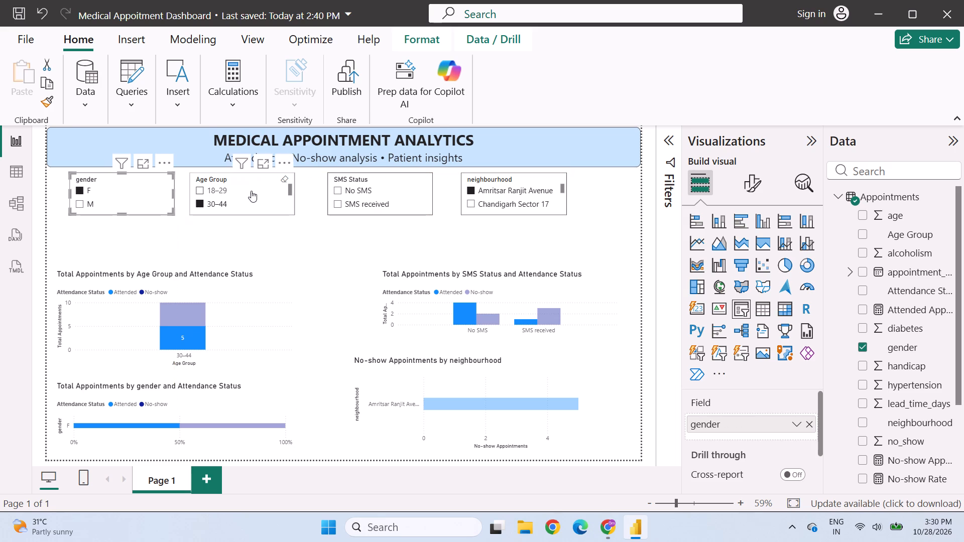
Spread the Age Group, SMS Status and neighbourhood slicers out along the row beneath the dashboard header.
drag(252, 190, 260, 190)
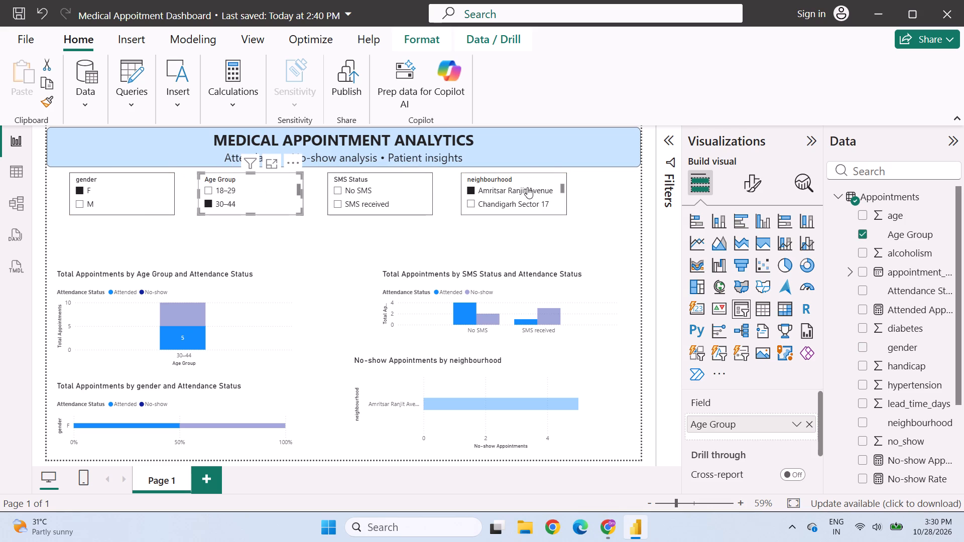
drag(535, 179, 582, 179)
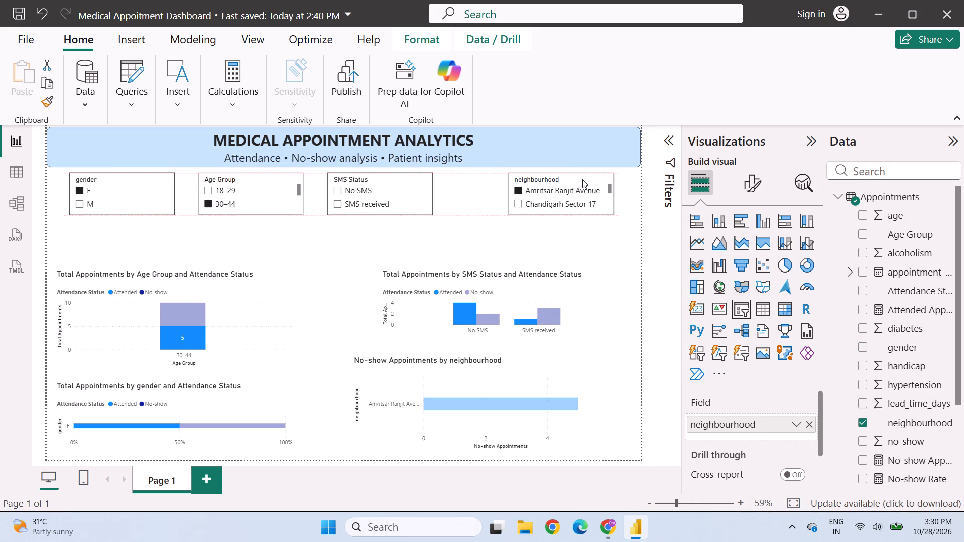
drag(582, 179, 592, 179)
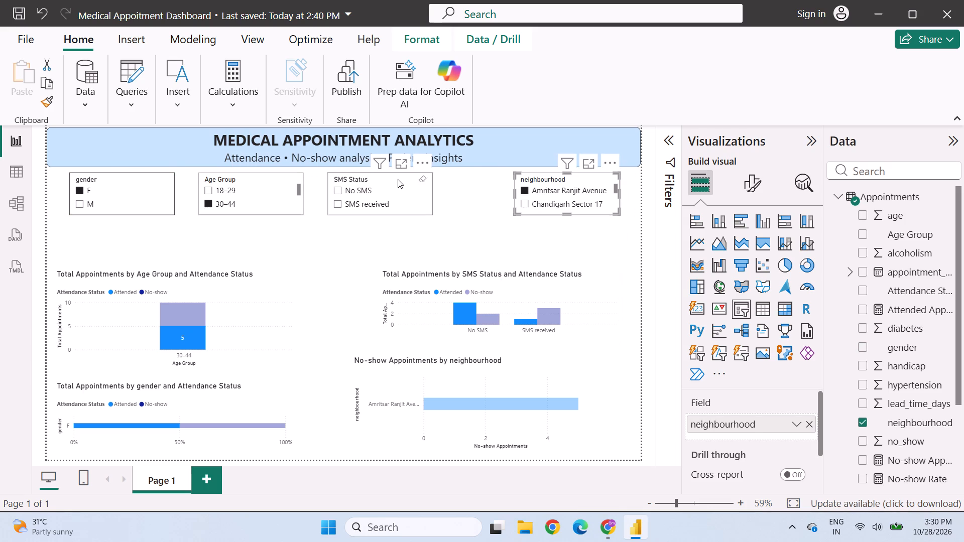
drag(395, 178, 418, 182)
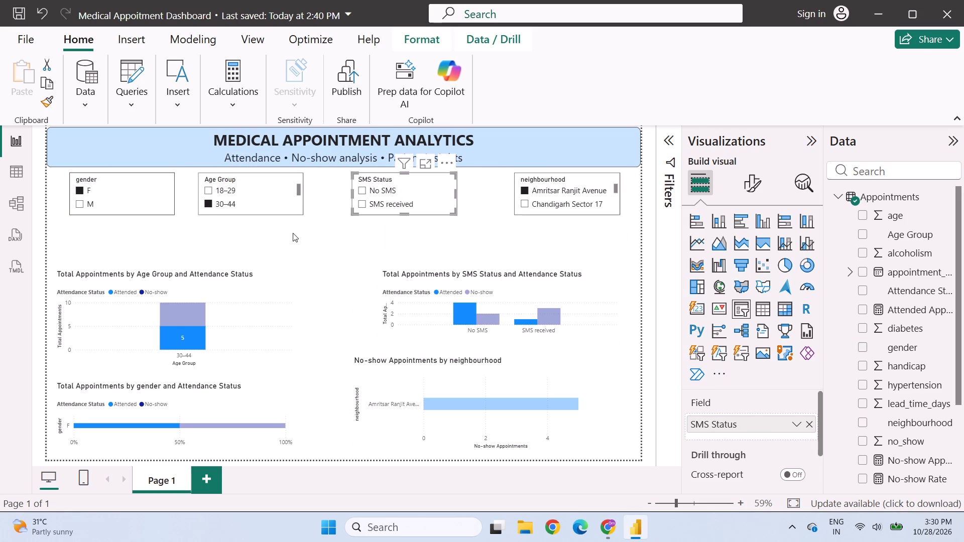
click(289, 243)
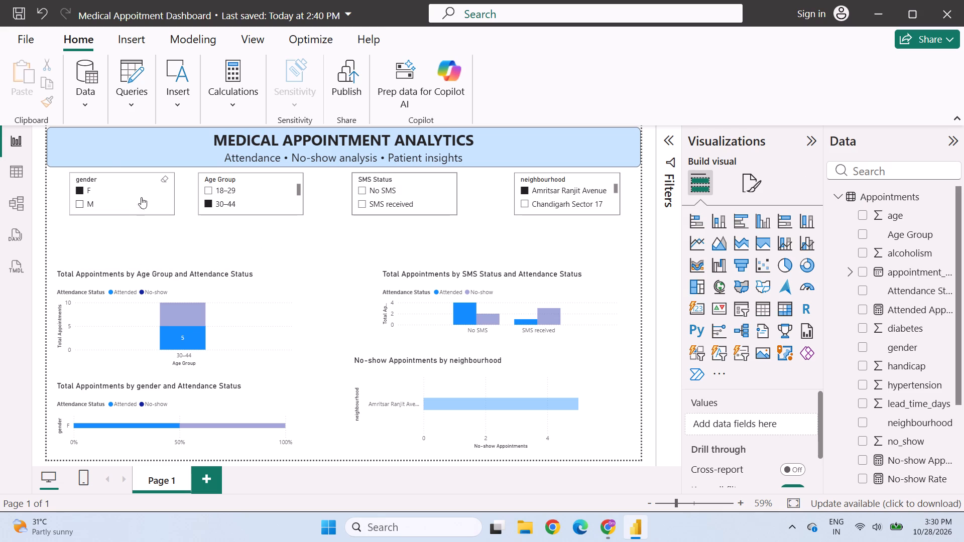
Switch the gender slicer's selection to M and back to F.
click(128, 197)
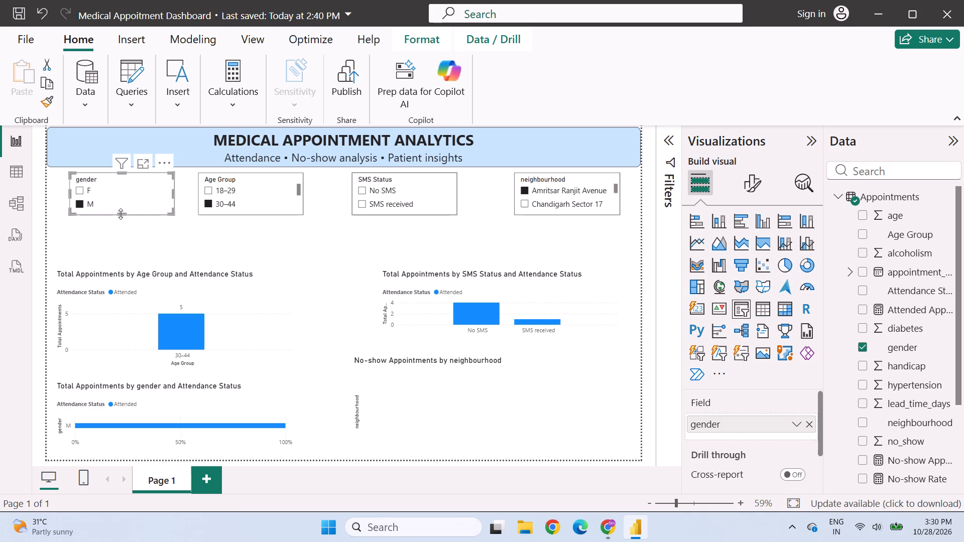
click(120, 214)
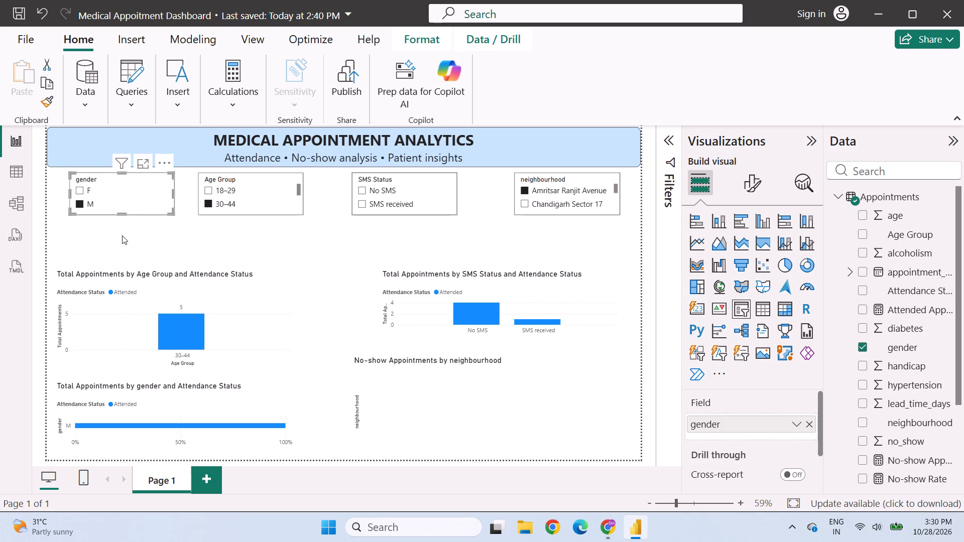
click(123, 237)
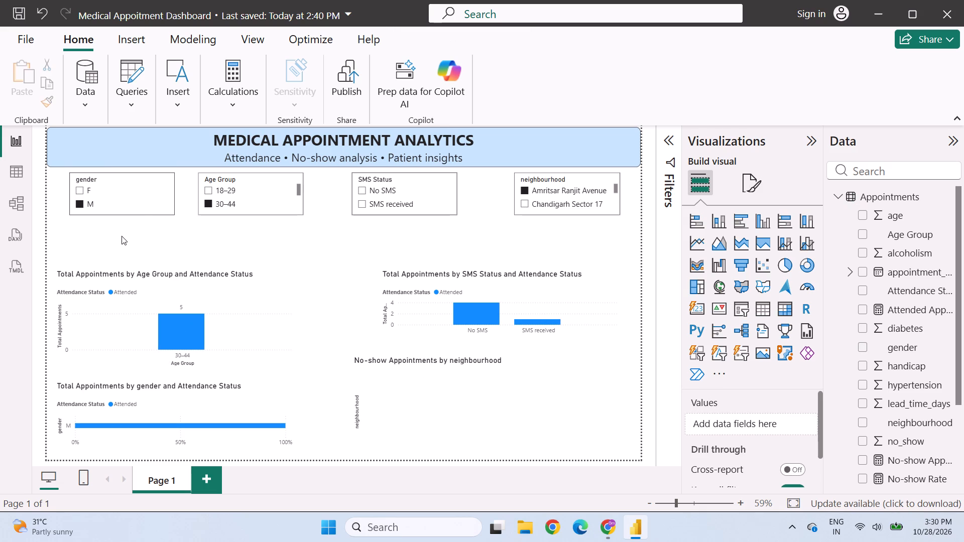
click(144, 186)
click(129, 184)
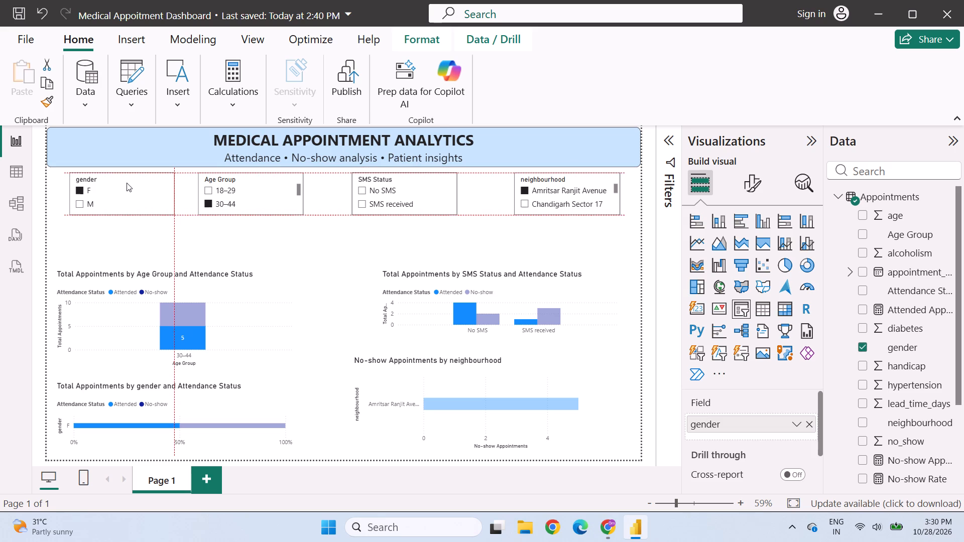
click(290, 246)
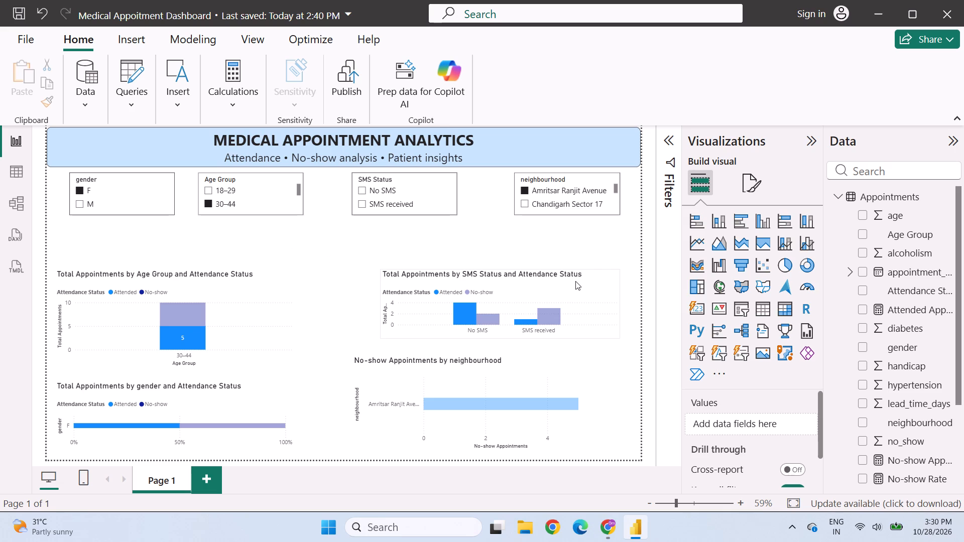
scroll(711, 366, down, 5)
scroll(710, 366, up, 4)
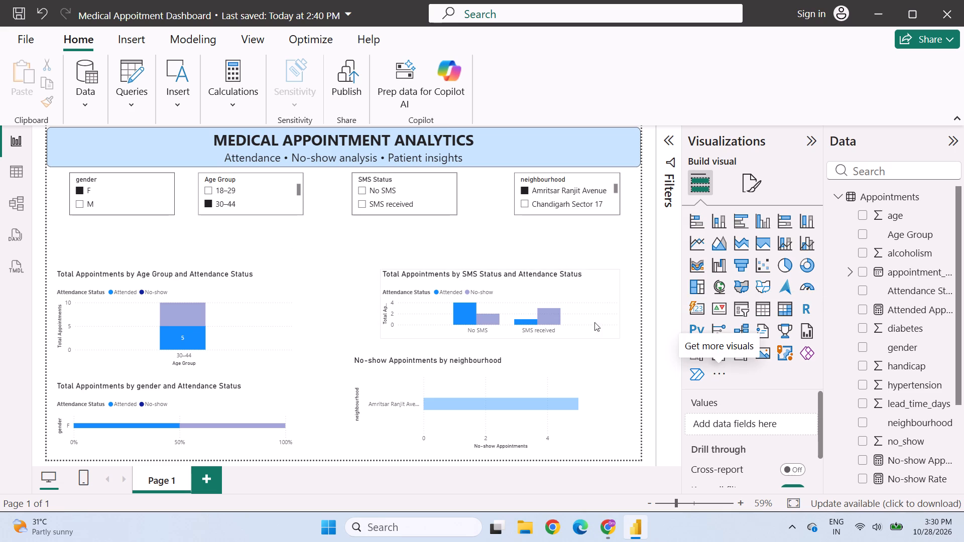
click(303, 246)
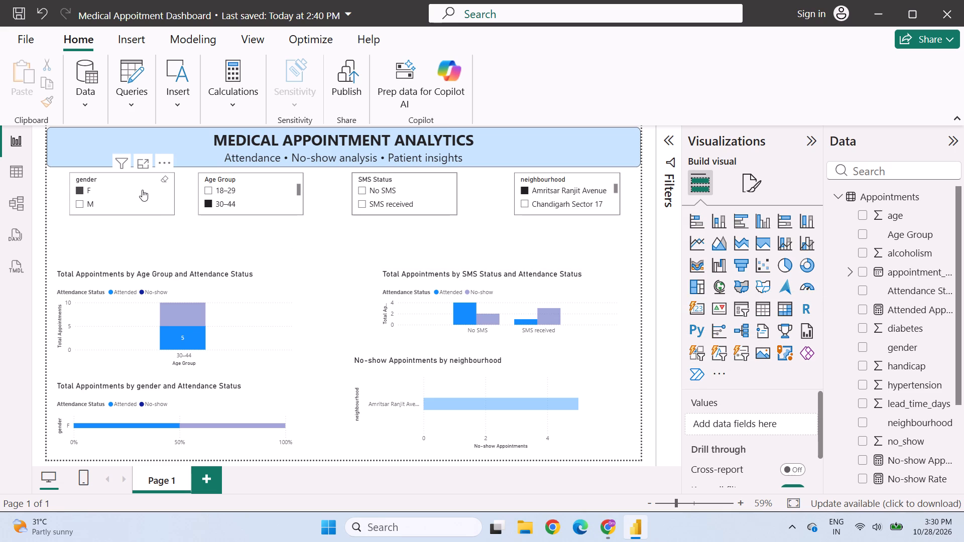
Sort the gender slicer by gender in descending order.
click(168, 161)
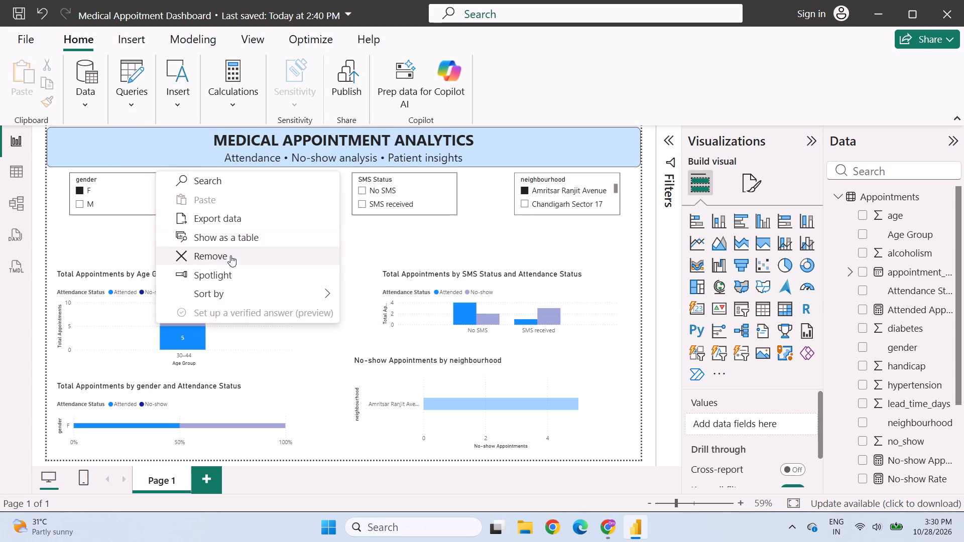
click(234, 295)
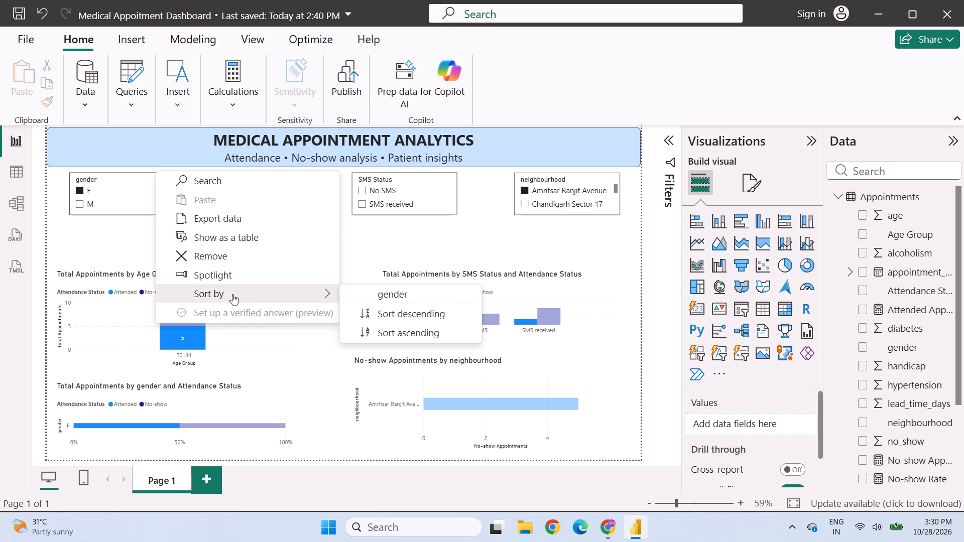
click(398, 294)
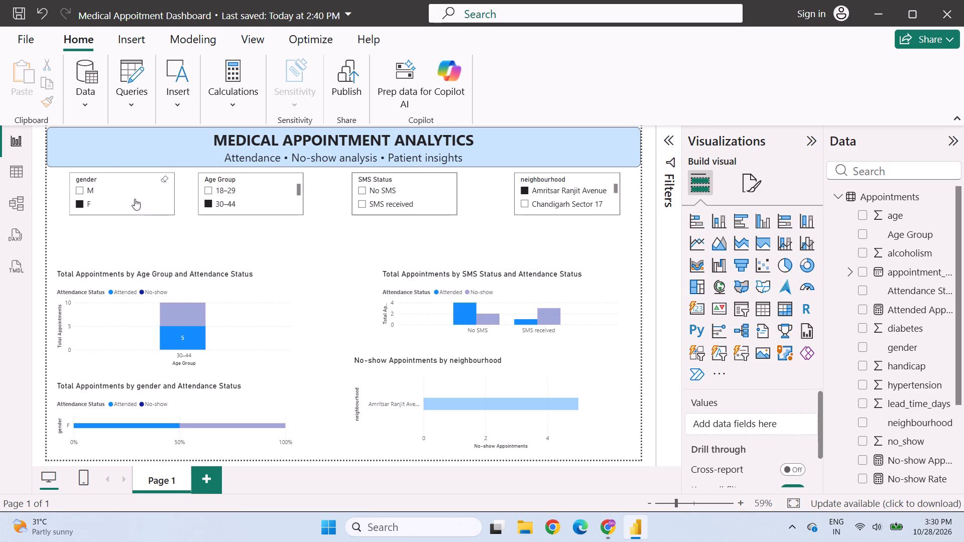
click(185, 232)
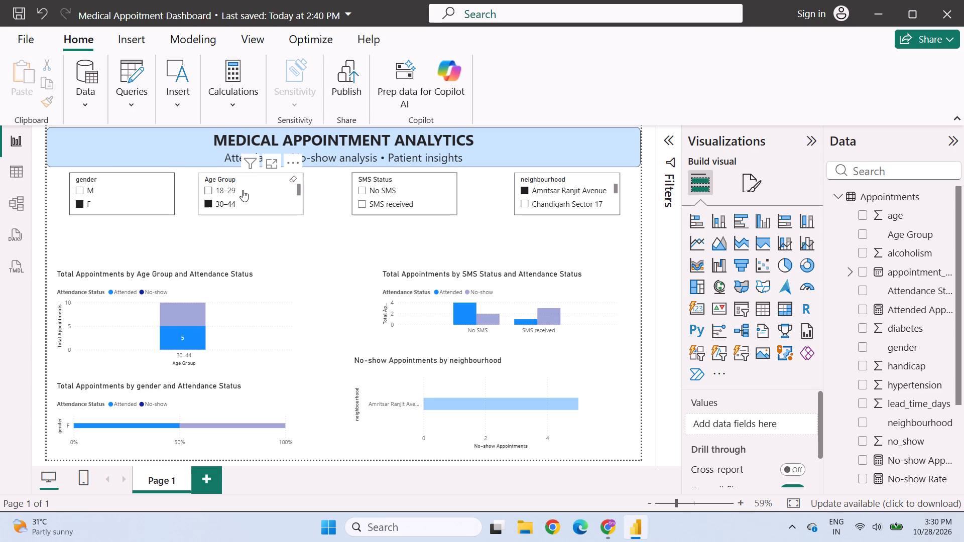
Sort the Age Group slicer in ascending order.
scroll(243, 188, down, 6)
scroll(243, 188, up, 6)
right_click(261, 186)
click(288, 160)
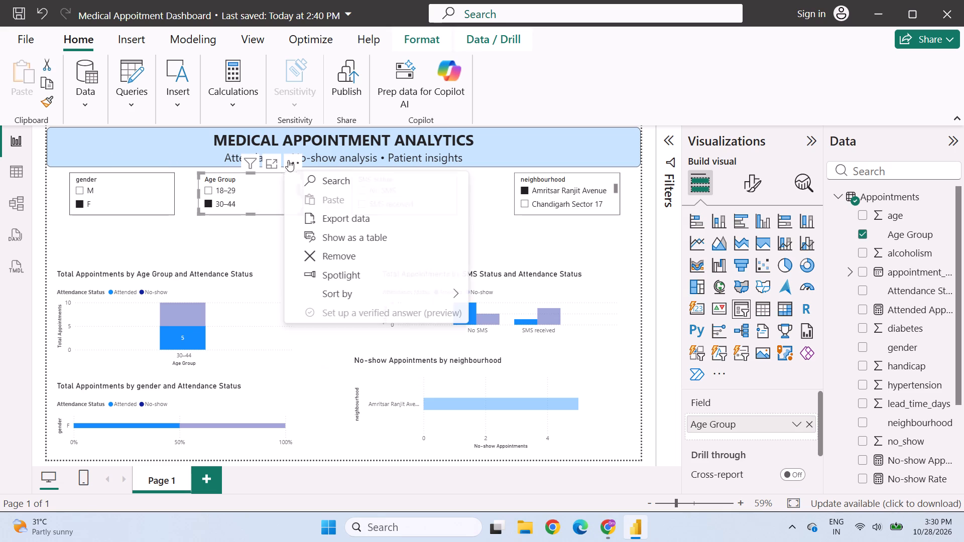
click(354, 287)
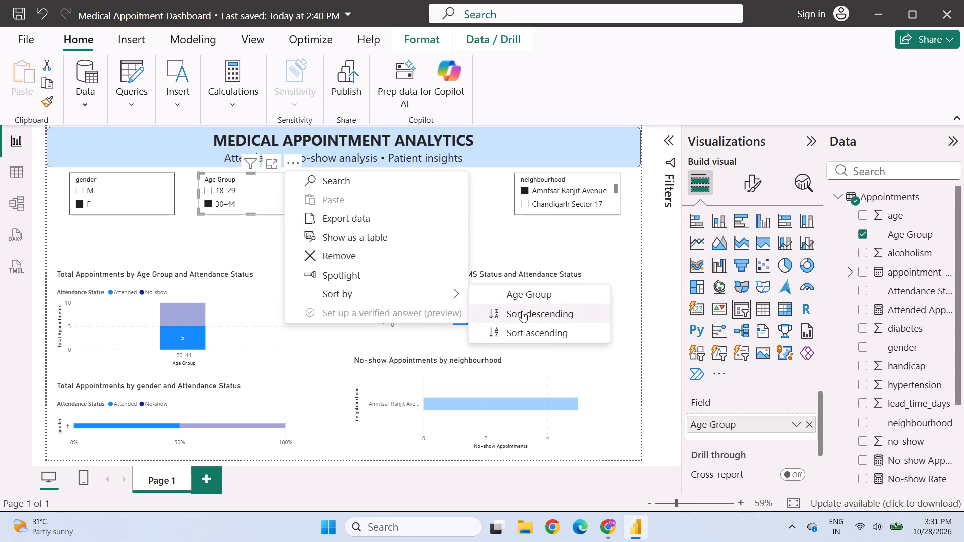
click(522, 328)
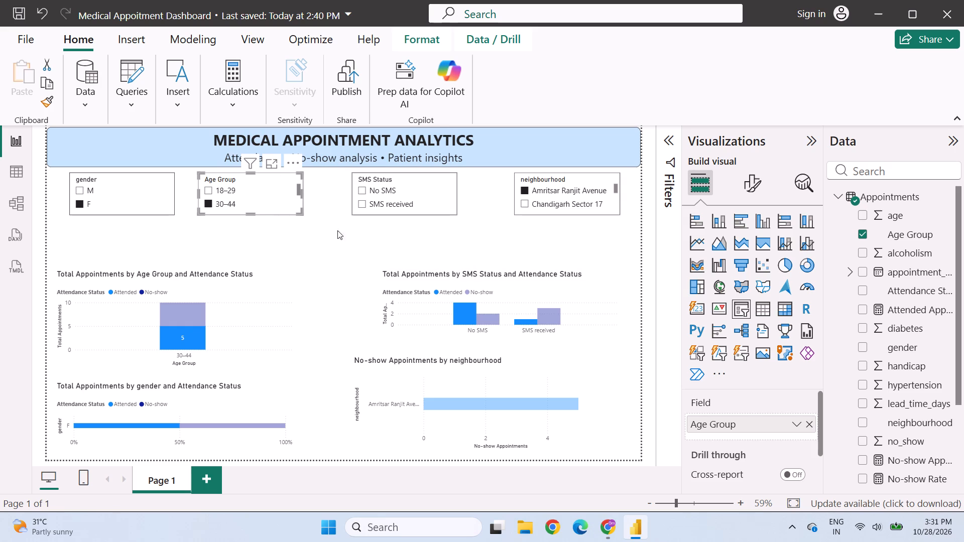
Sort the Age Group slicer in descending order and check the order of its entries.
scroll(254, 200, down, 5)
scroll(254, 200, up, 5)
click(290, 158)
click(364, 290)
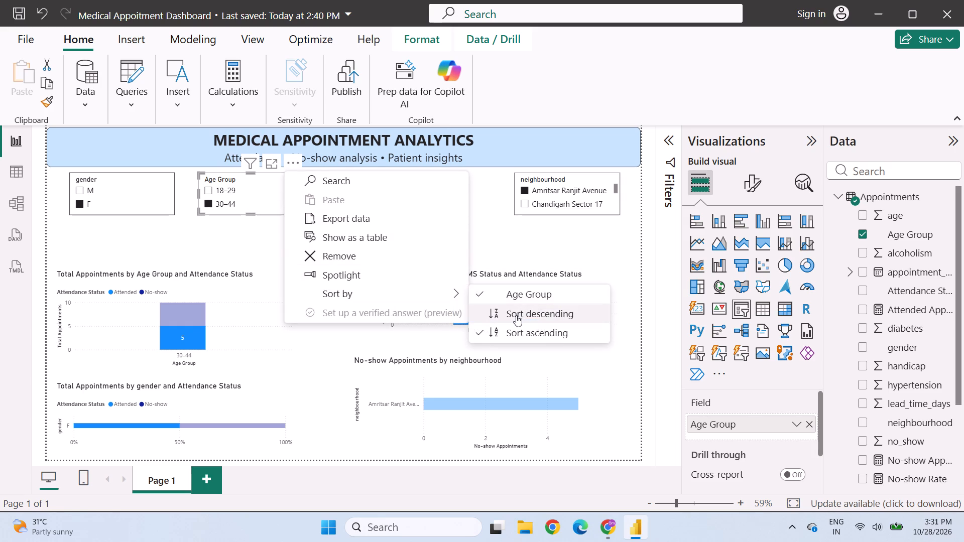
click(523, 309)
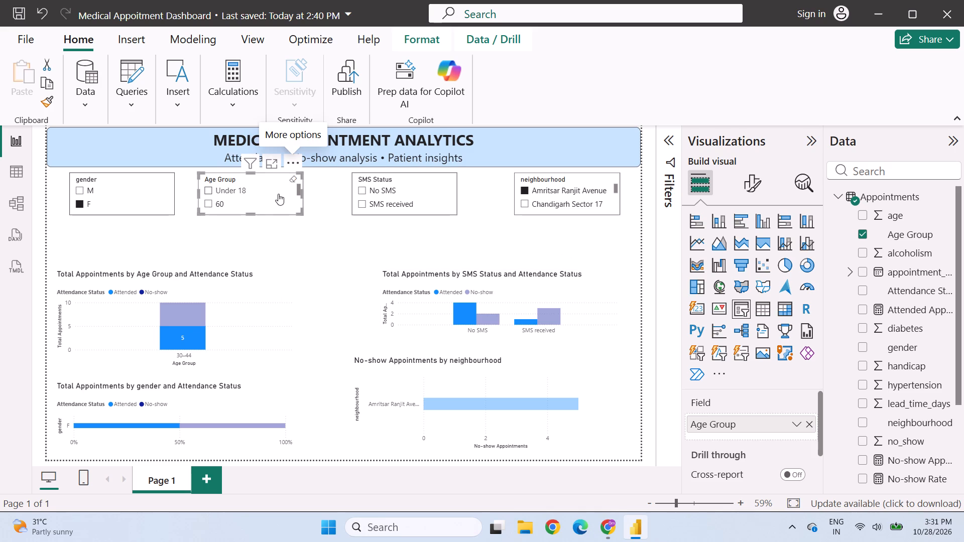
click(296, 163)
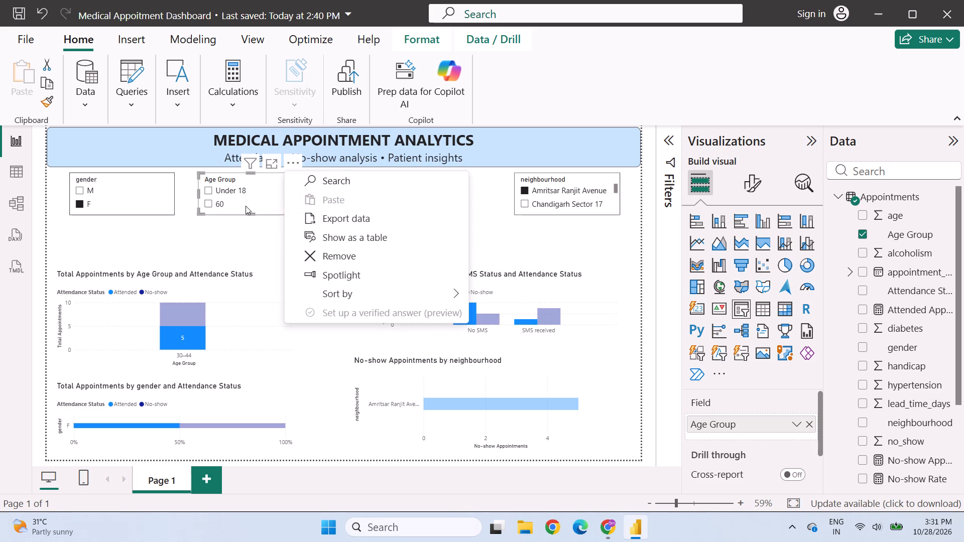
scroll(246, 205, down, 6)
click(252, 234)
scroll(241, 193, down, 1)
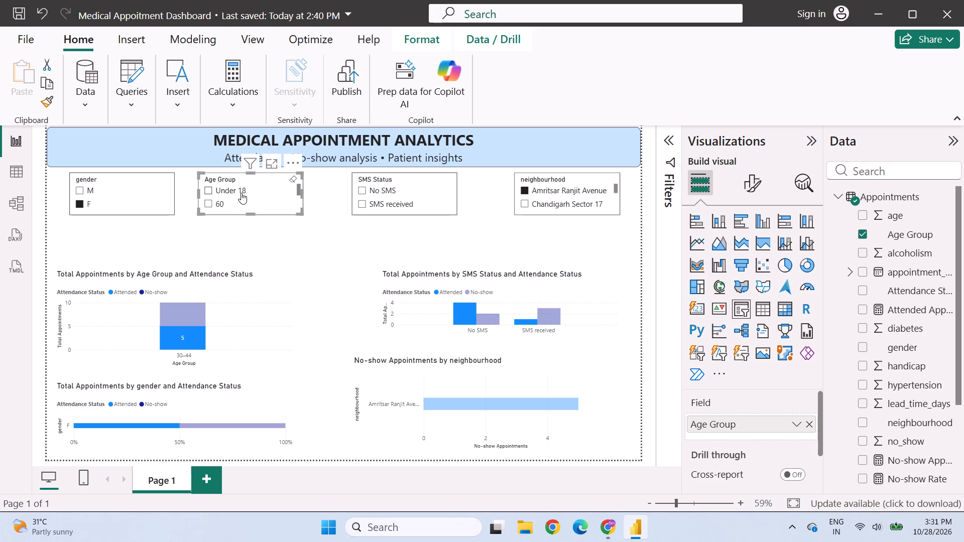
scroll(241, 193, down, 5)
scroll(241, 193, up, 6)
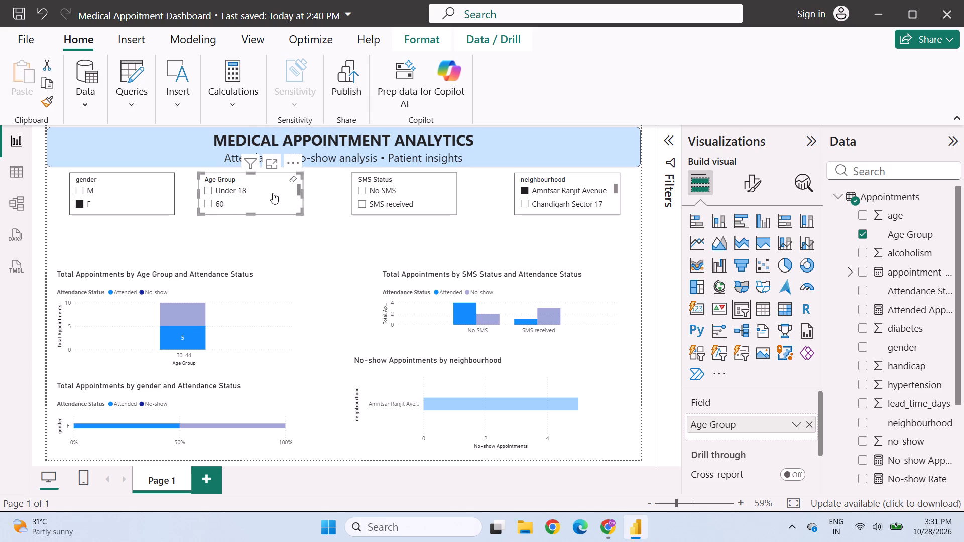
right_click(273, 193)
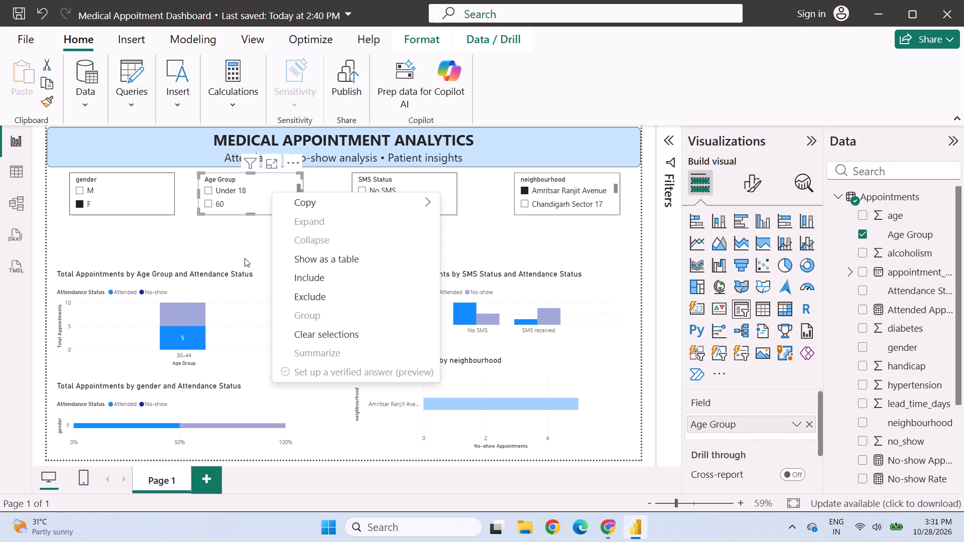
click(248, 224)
Sort the Age Group slicer by Age Group in ascending order and check its list of entries.
click(295, 162)
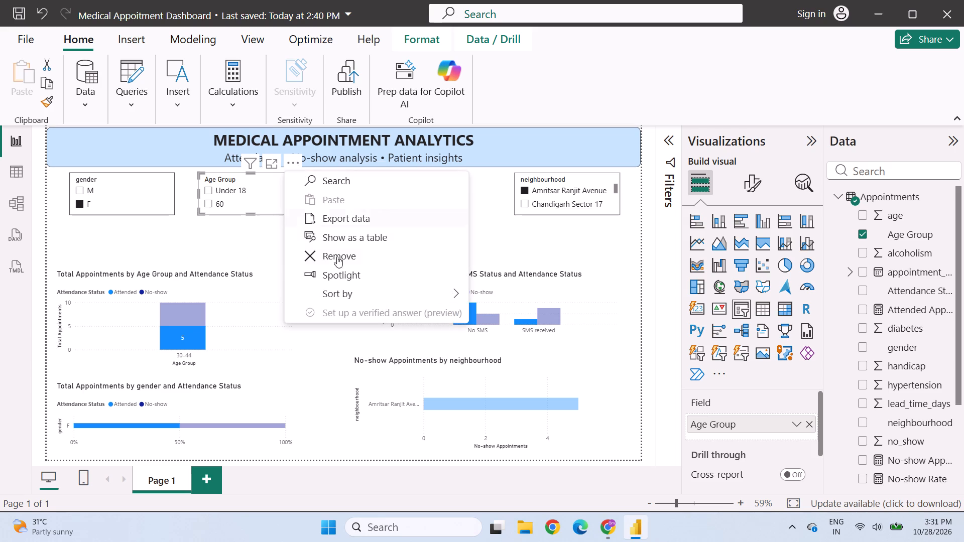
click(351, 289)
click(513, 292)
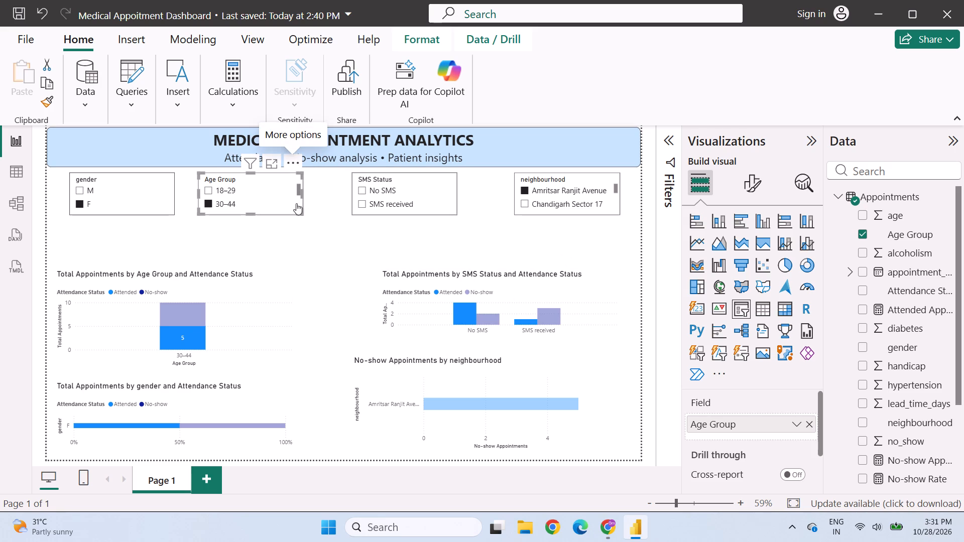
click(296, 164)
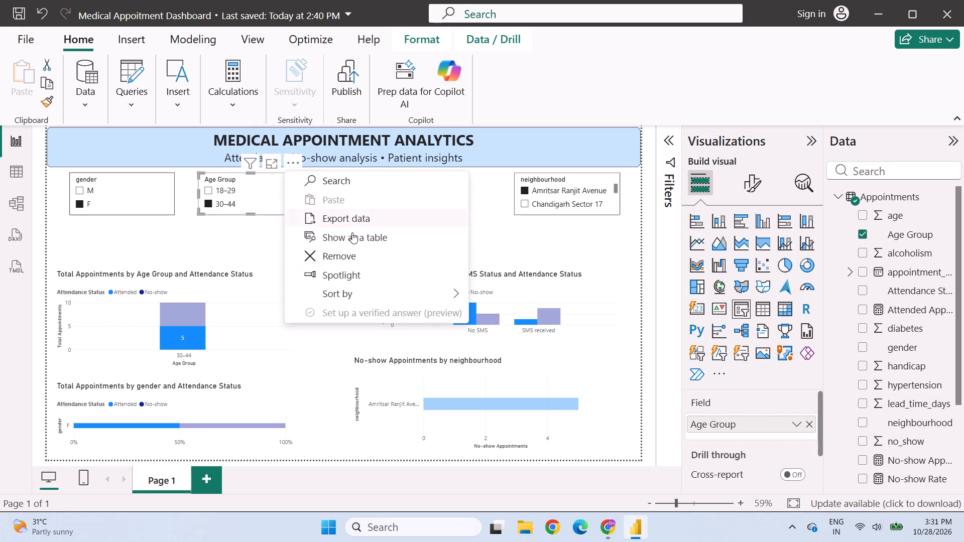
click(353, 292)
click(513, 328)
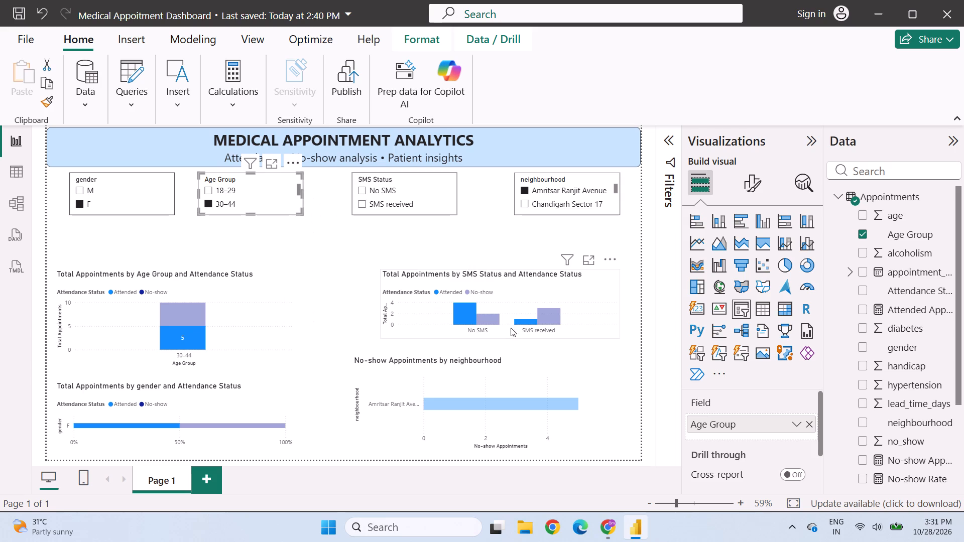
click(292, 161)
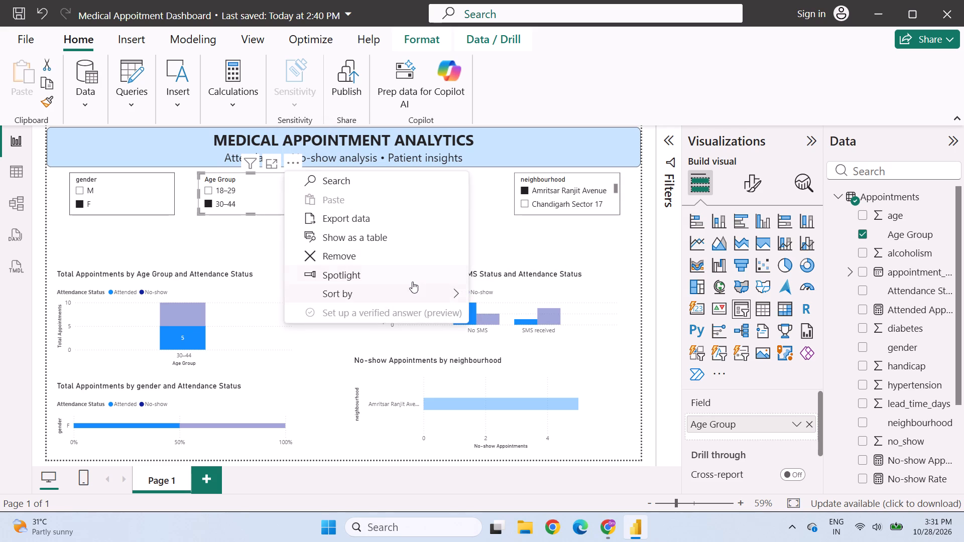
click(412, 295)
click(489, 291)
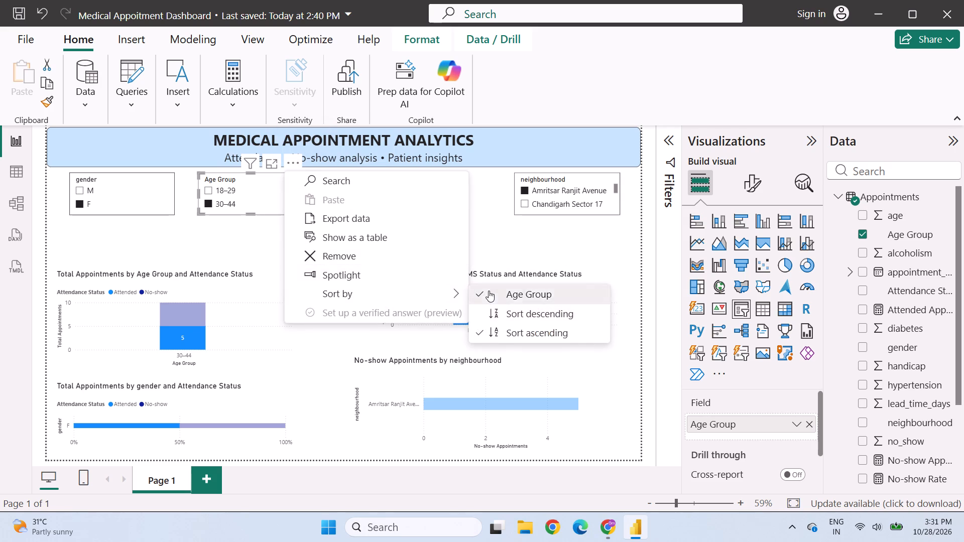
scroll(263, 195, down, 6)
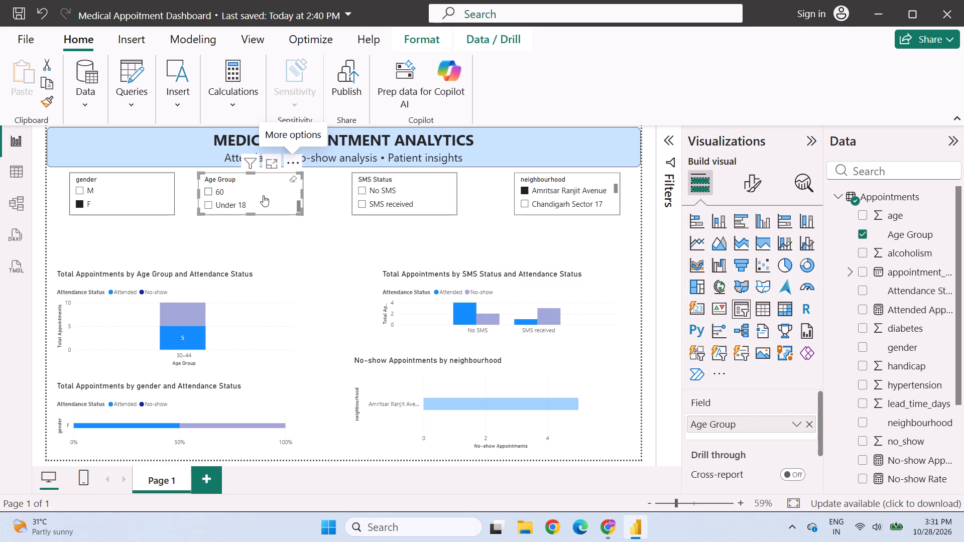
scroll(263, 195, up, 6)
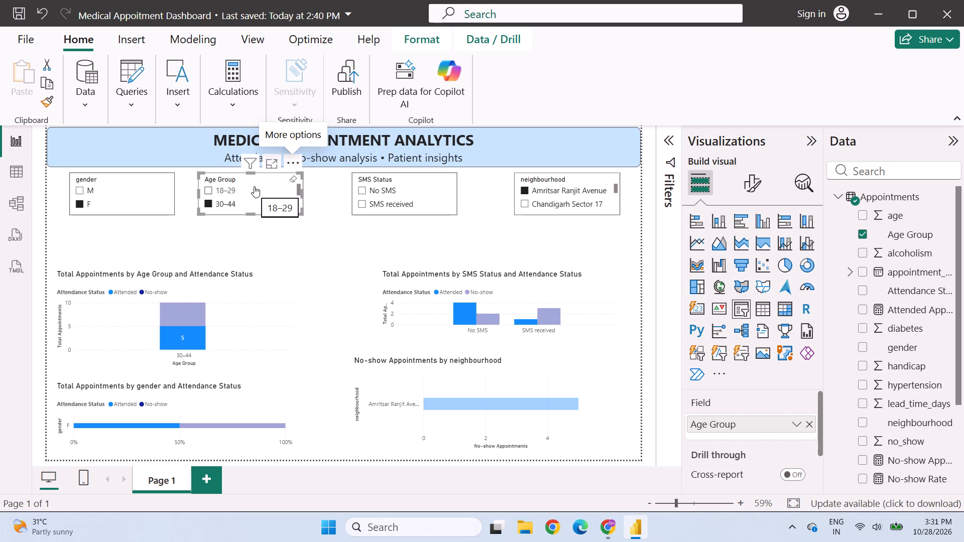
click(312, 260)
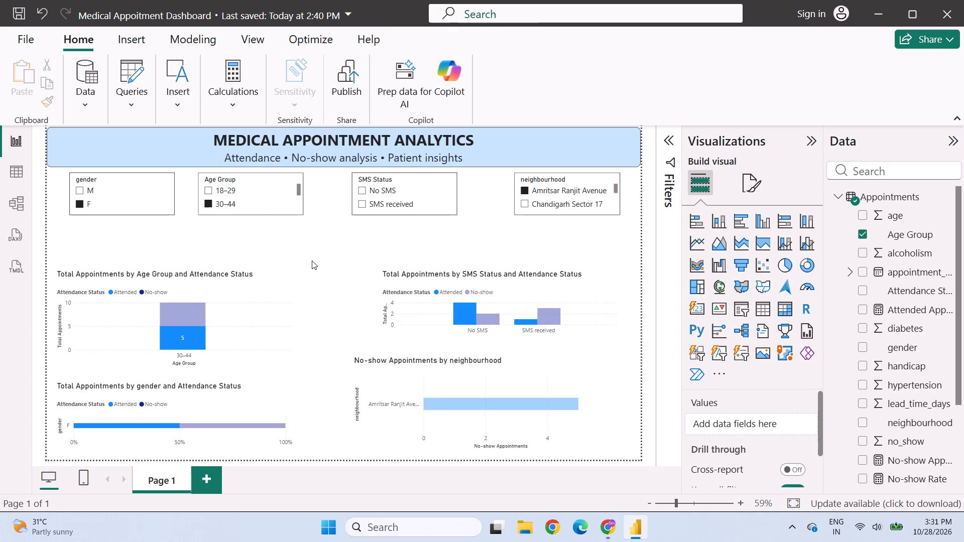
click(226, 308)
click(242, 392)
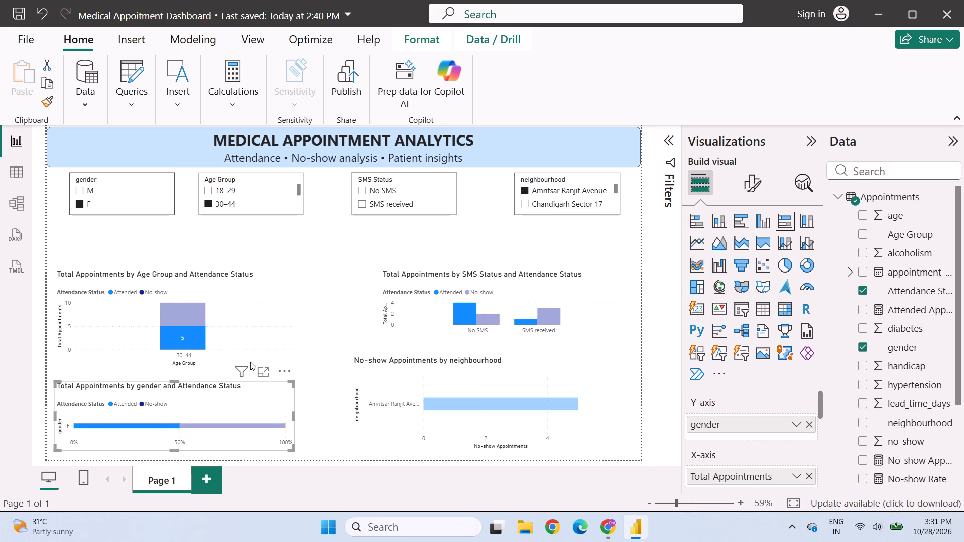
Clear the selections in the Age Group and neighbourhood slicers.
click(160, 180)
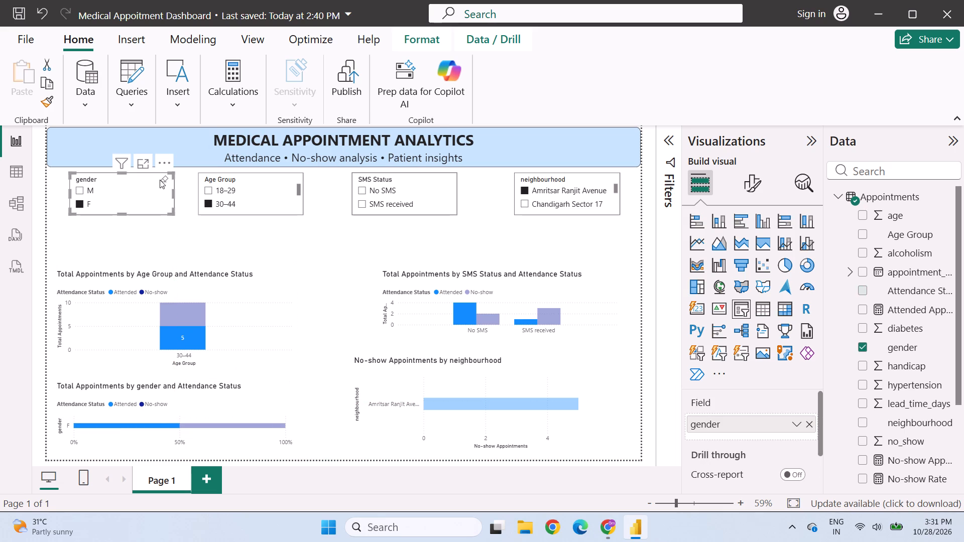
click(294, 179)
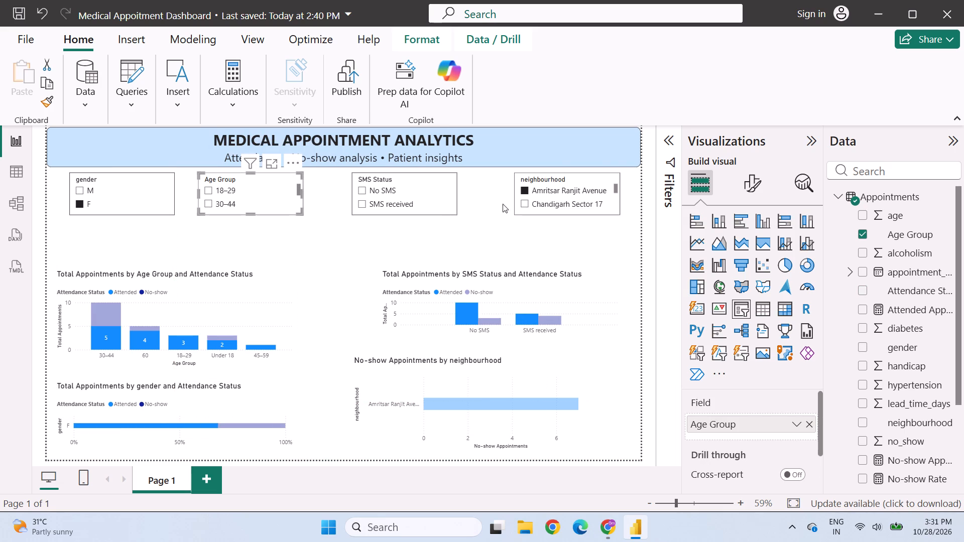
click(611, 181)
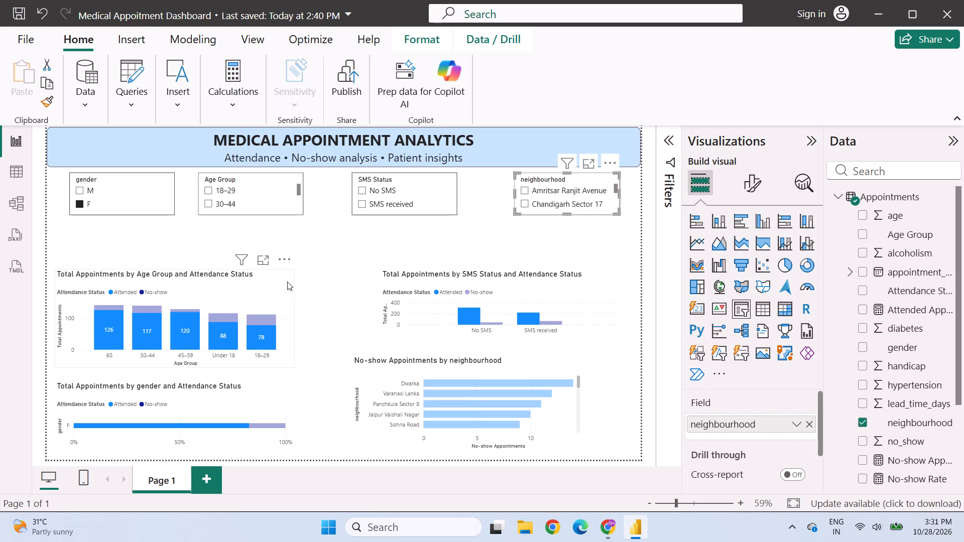
click(321, 232)
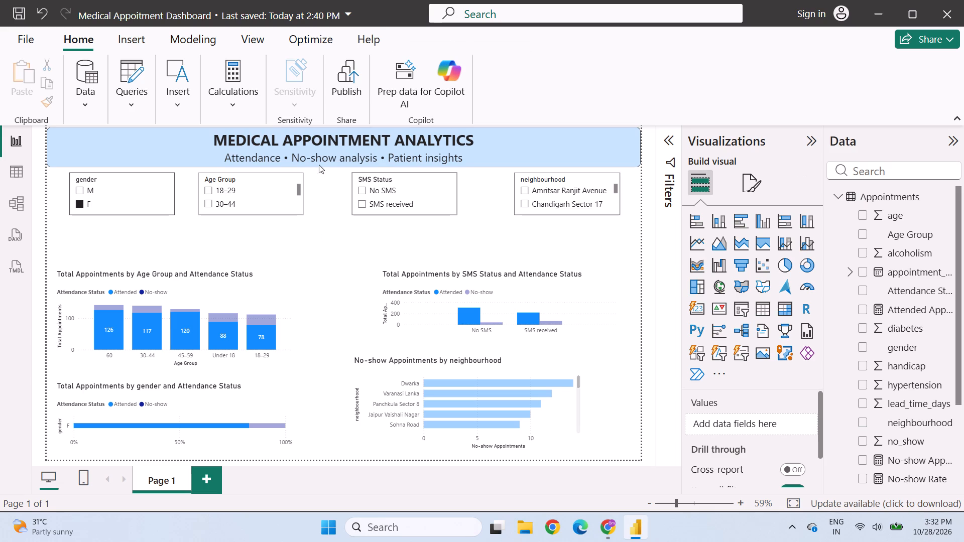
Set the font size of the header title MEDICAL APPOINTMENT ANALYTICS to 20.
click(307, 141)
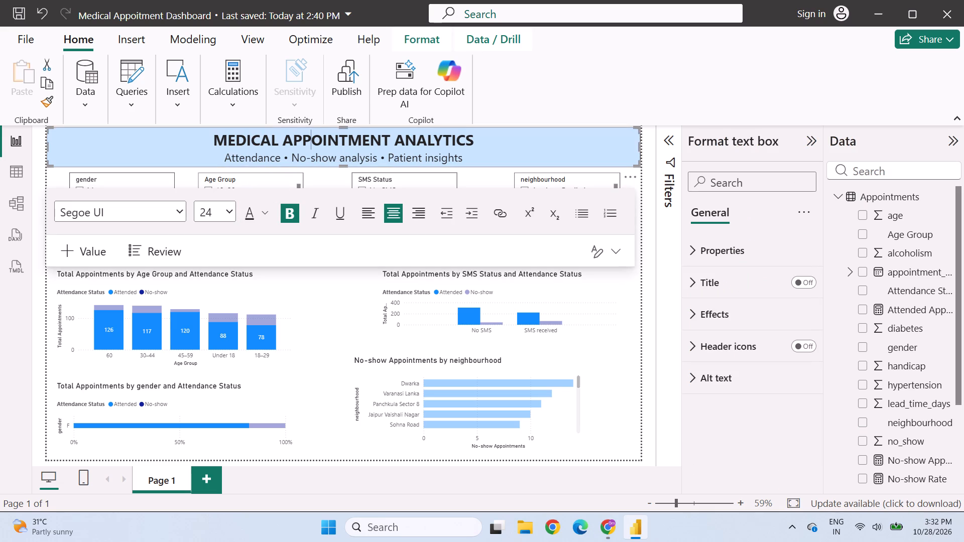
drag(215, 139, 494, 137)
click(227, 212)
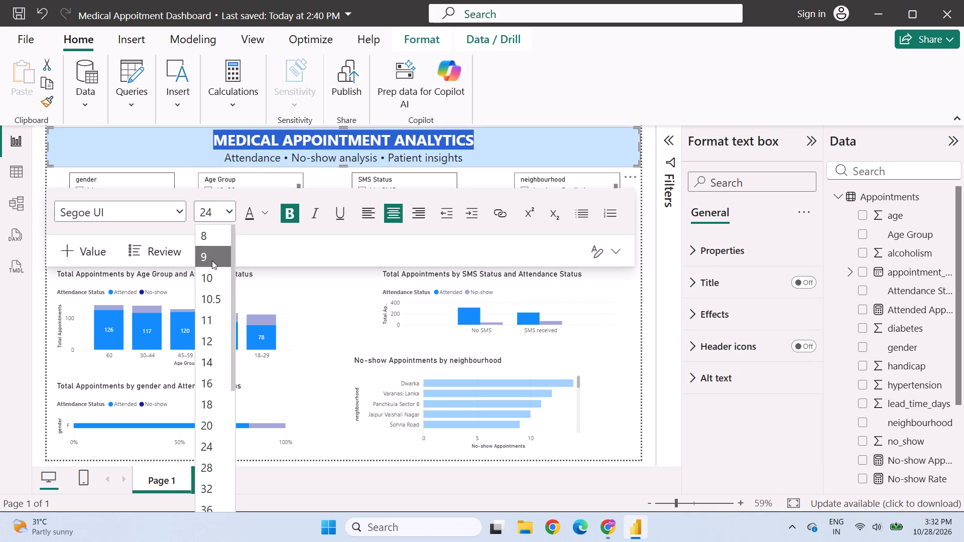
click(214, 430)
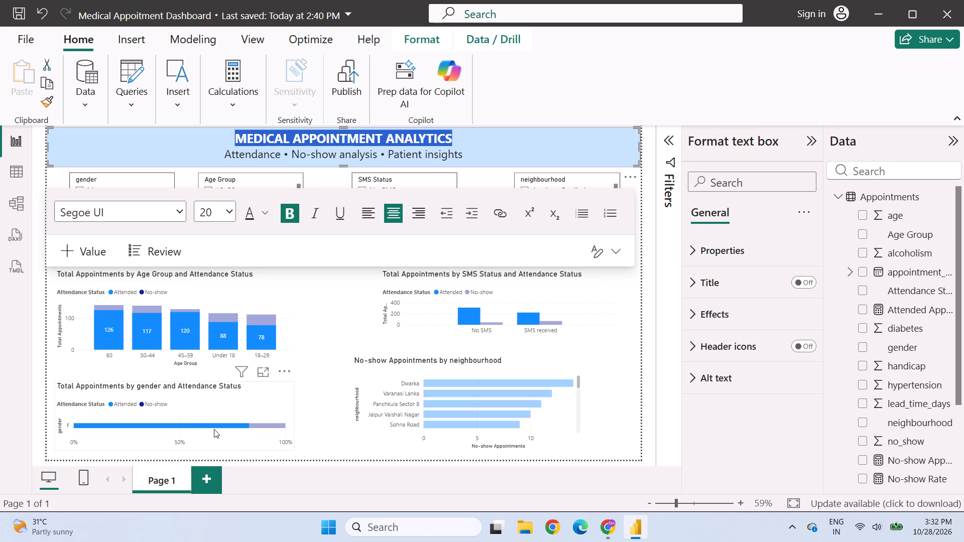
Set the font size of the header subtitle line about attendance, no-show analysis and patient insights to 16.
click(246, 153)
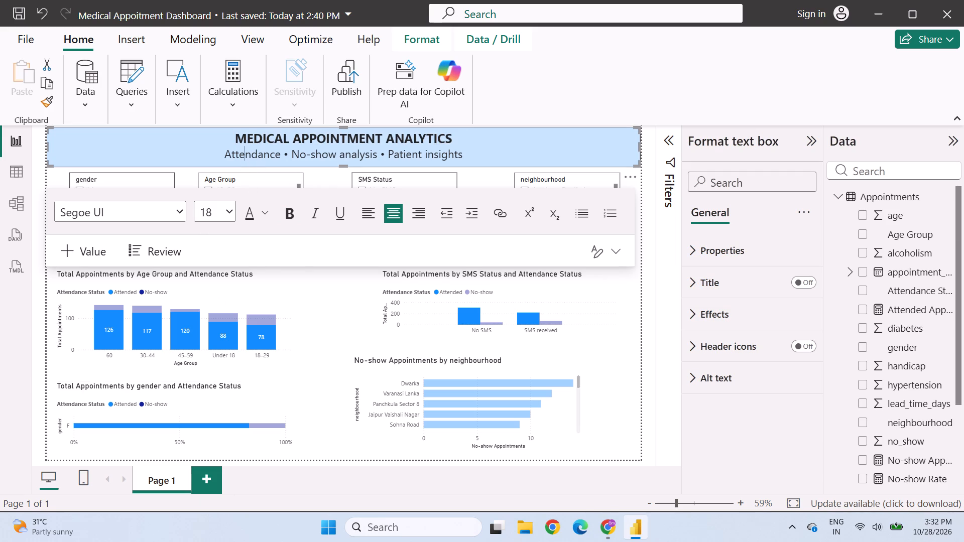
drag(225, 155, 476, 153)
click(228, 214)
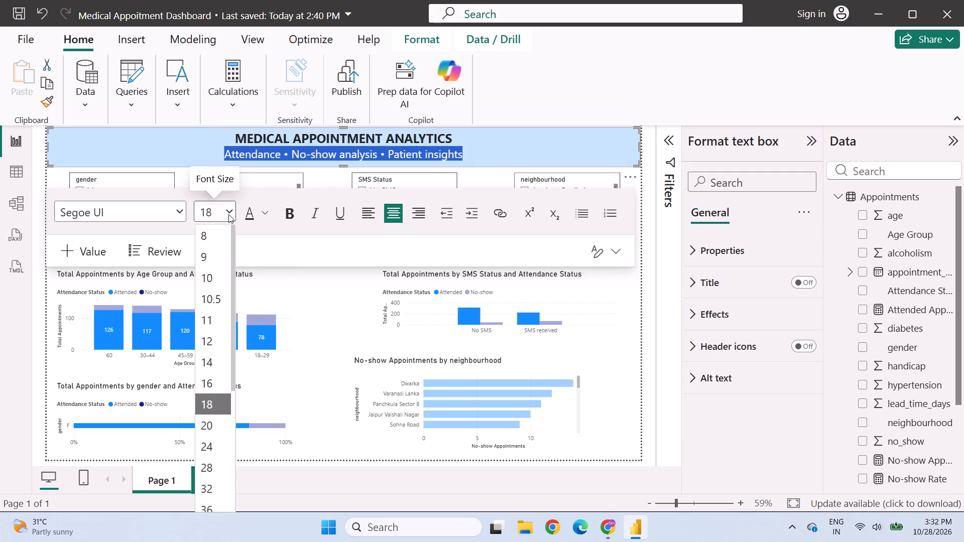
click(216, 378)
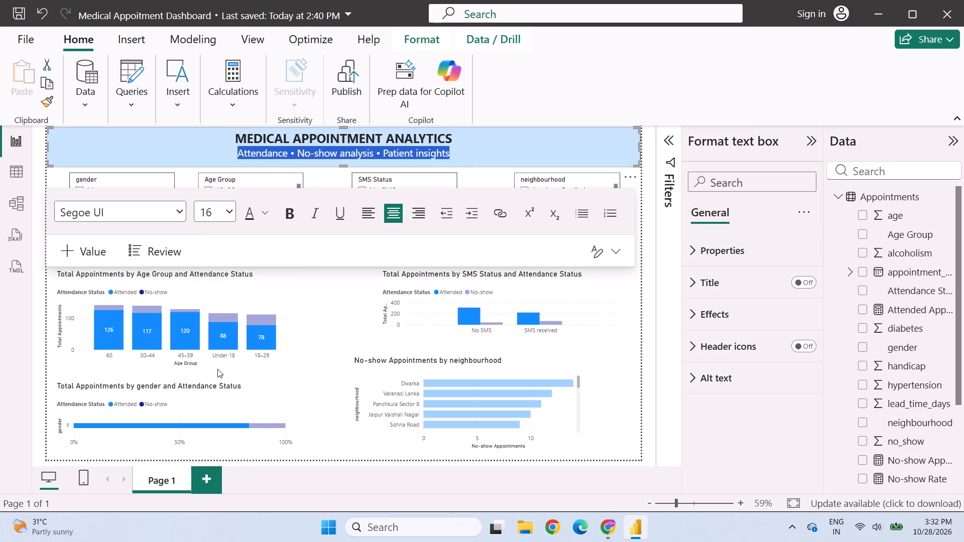
click(499, 143)
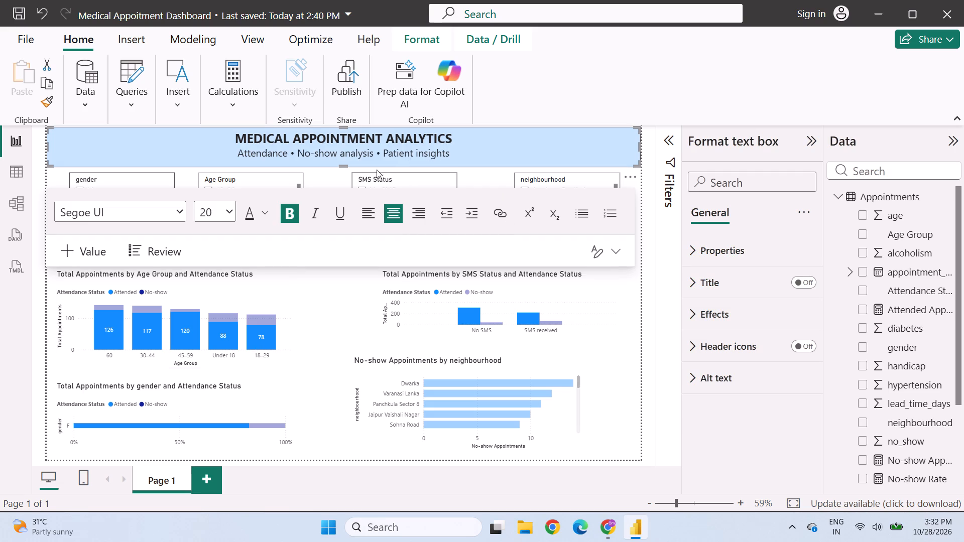
Reduce the height of the header text box slightly by raising its lower edge.
drag(343, 163, 343, 158)
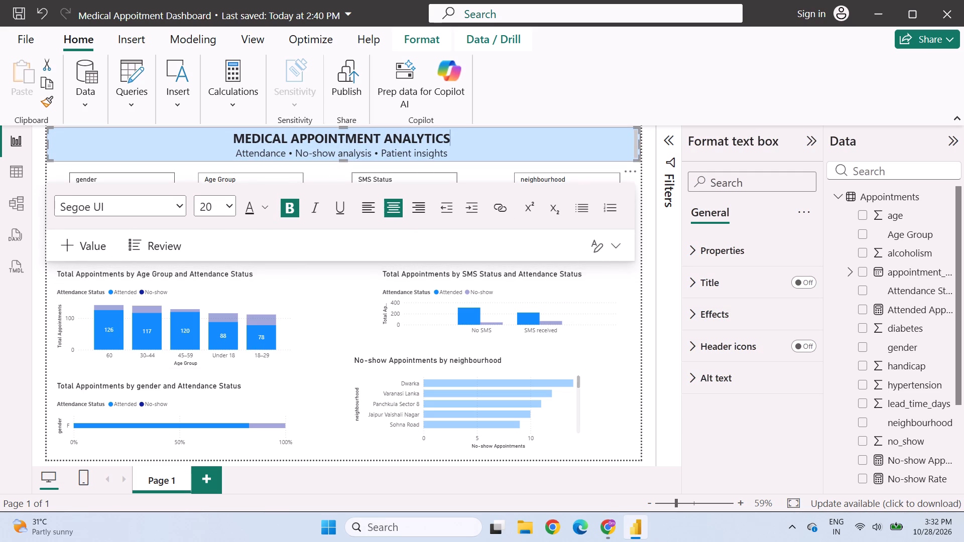
click(161, 138)
click(320, 314)
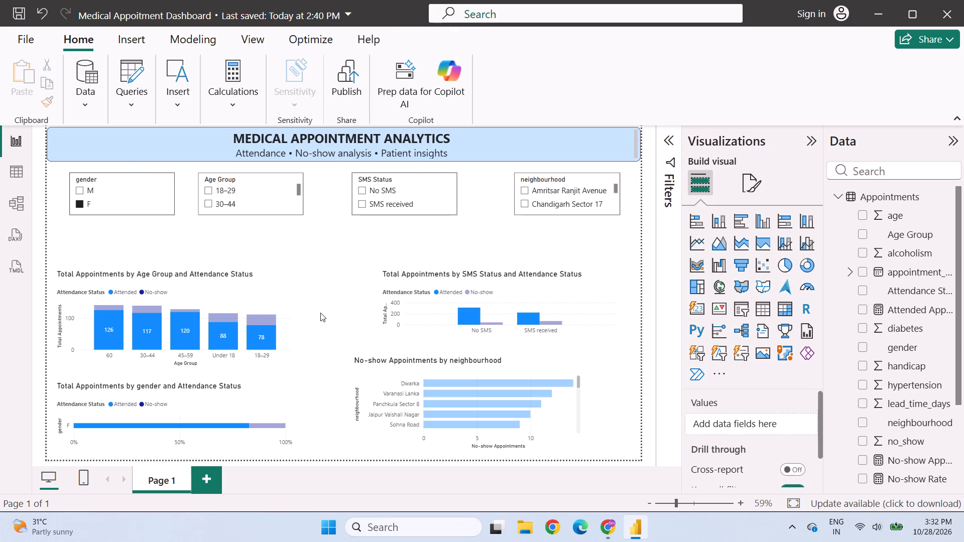
Nudge the gender slicer slightly toward the page's left edge, keeping it level with the other slicers beneath the header.
drag(130, 194, 128, 187)
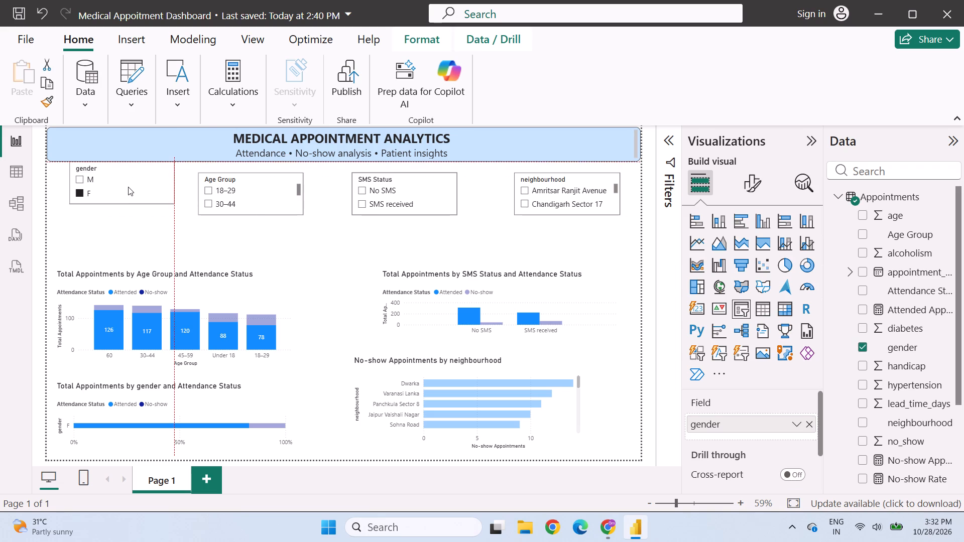
drag(128, 187, 126, 190)
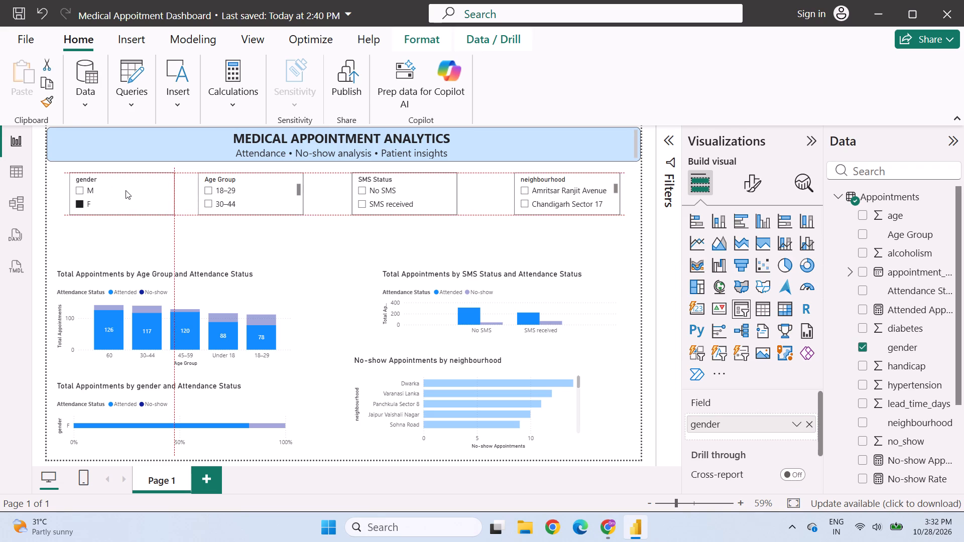
drag(126, 190, 124, 188)
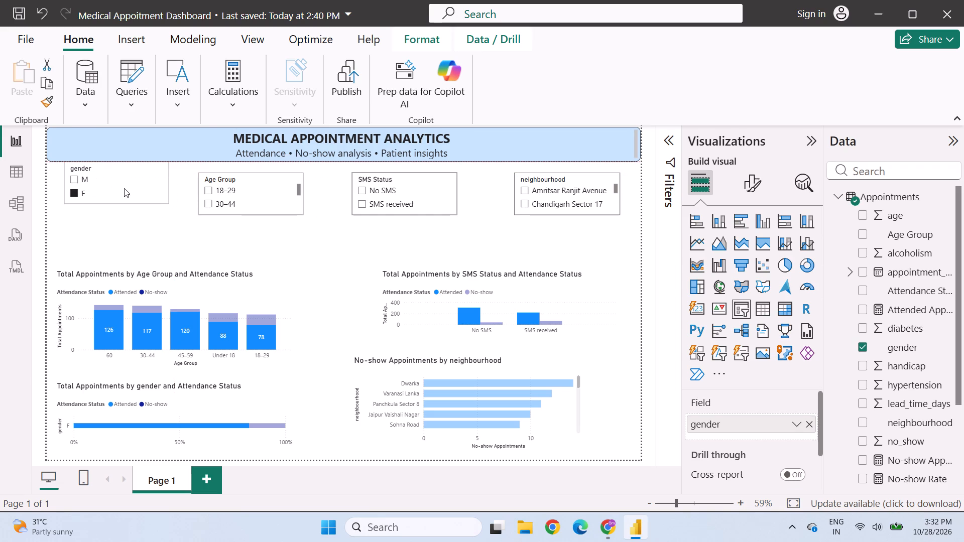
drag(124, 188, 124, 190)
click(119, 173)
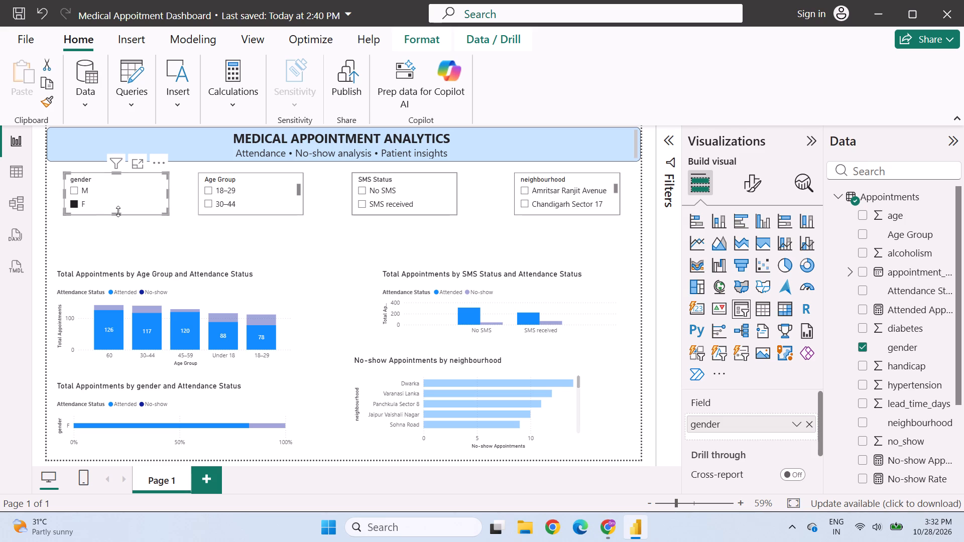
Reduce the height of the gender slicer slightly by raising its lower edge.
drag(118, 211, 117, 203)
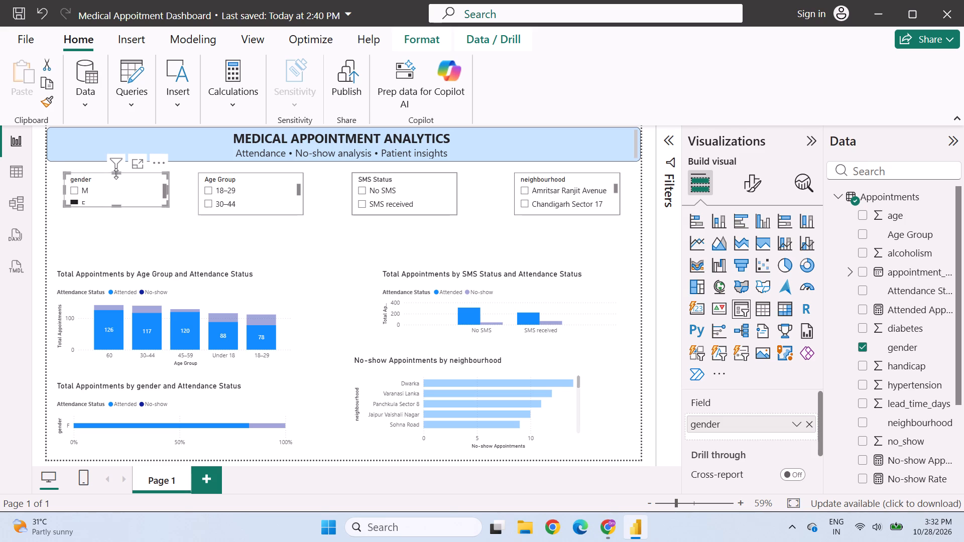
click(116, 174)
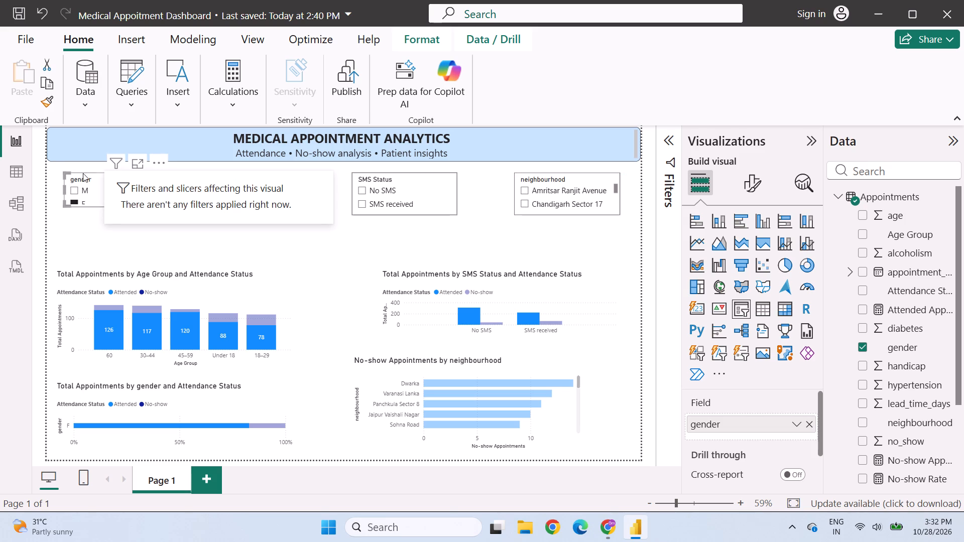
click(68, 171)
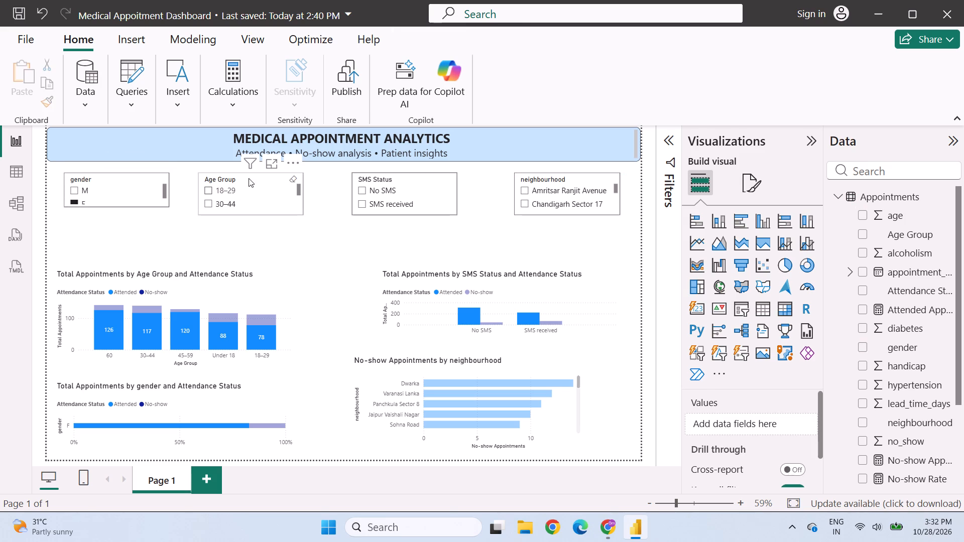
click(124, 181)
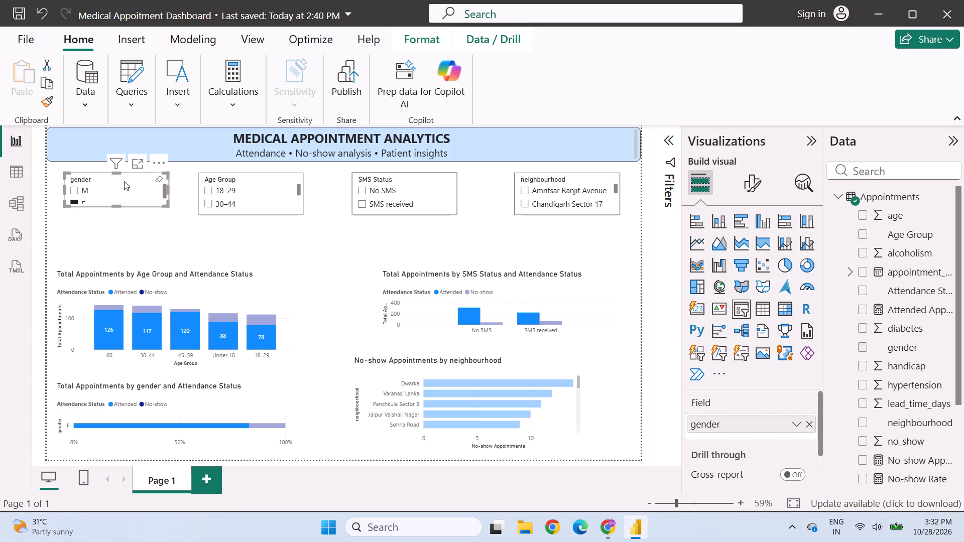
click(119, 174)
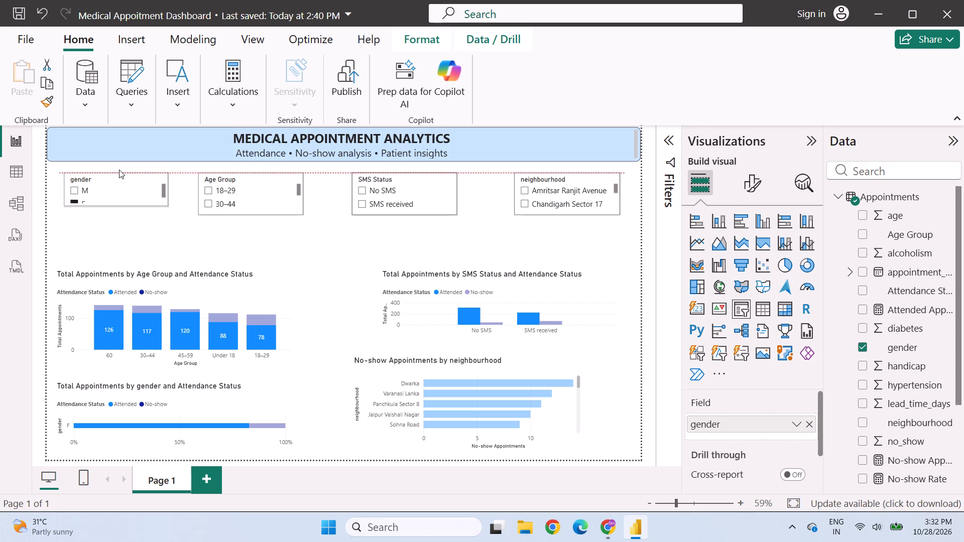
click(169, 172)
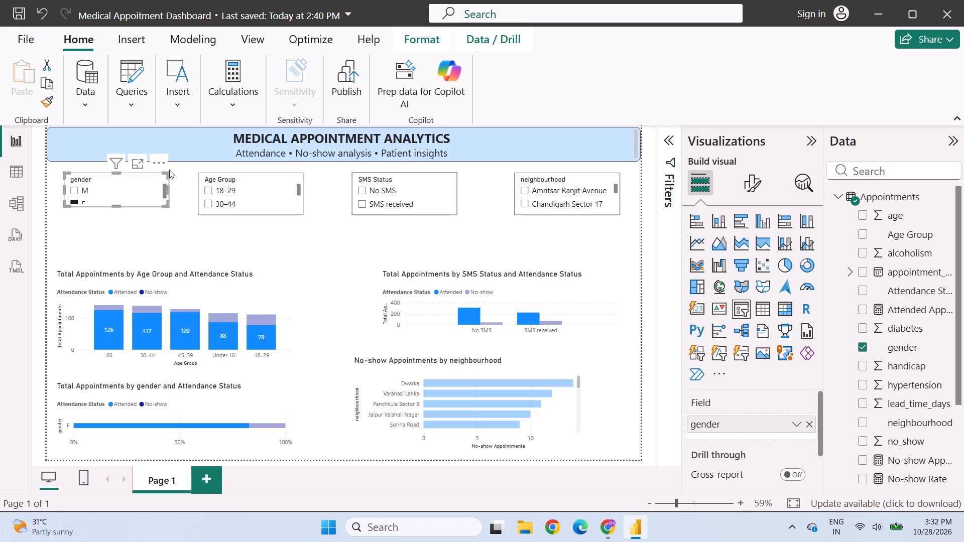
Widen the gender slicer slightly toward the Age Group slicer and bring its lower edge level with the other slicers.
drag(169, 174, 170, 169)
click(170, 169)
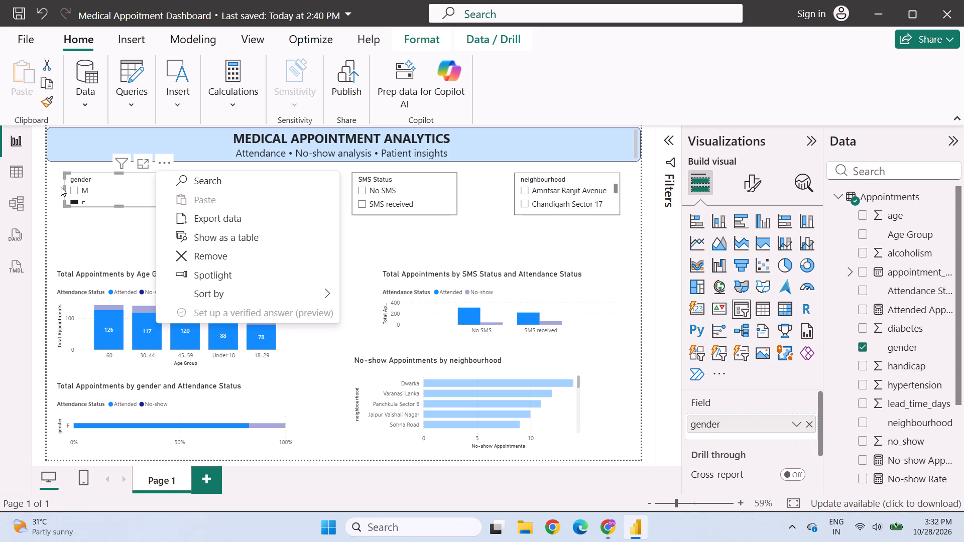
click(119, 206)
drag(118, 205, 118, 206)
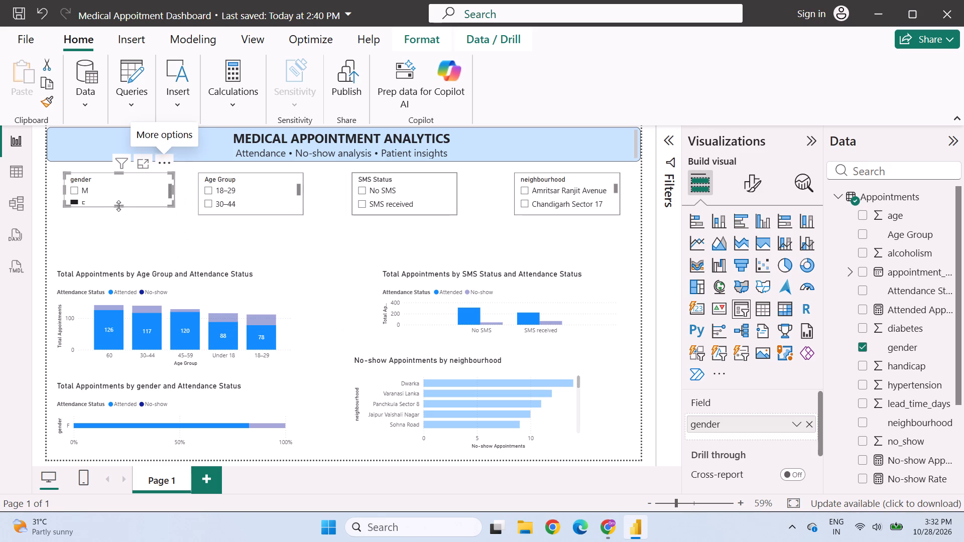
drag(118, 206, 117, 213)
drag(117, 175, 118, 170)
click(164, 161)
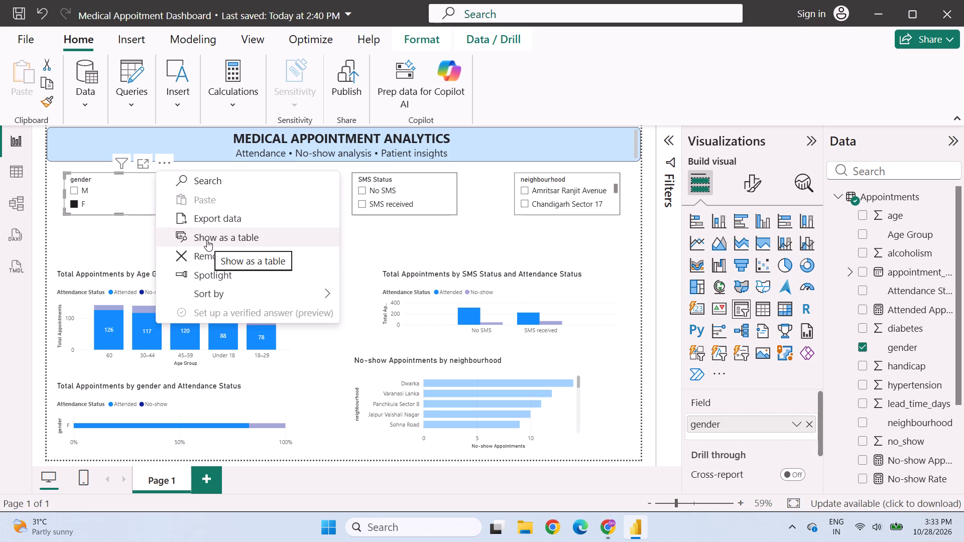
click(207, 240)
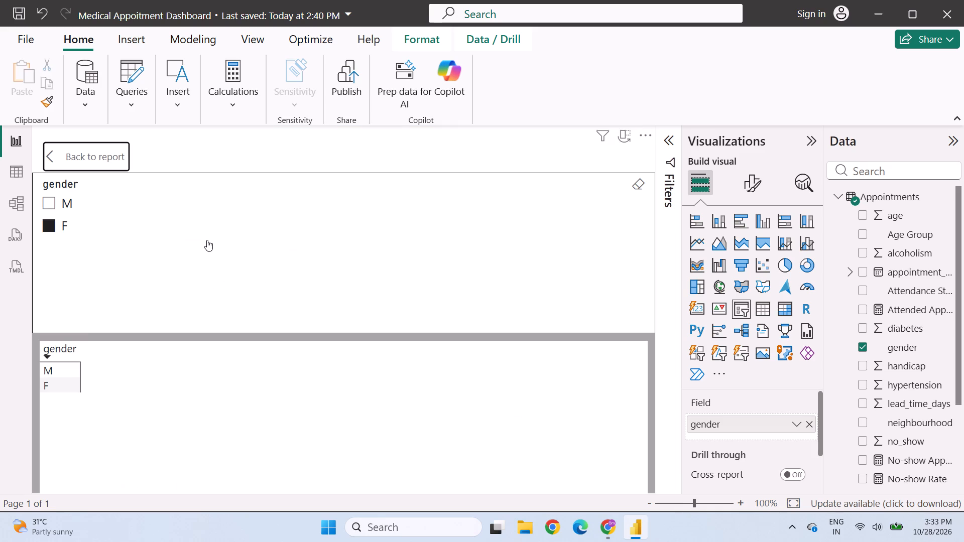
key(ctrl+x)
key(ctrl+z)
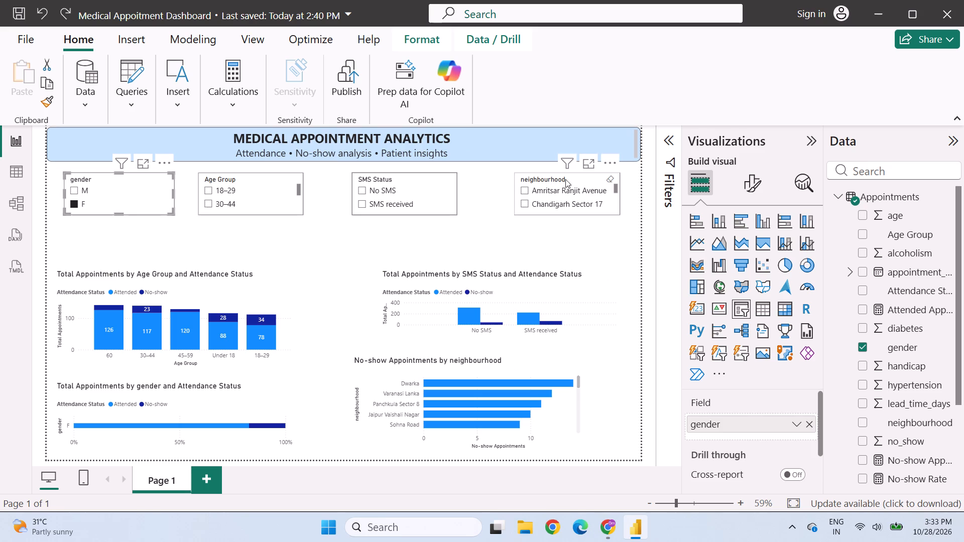
Set the height of the neighbourhood slicer to 85.
drag(580, 178, 583, 171)
drag(581, 171, 582, 178)
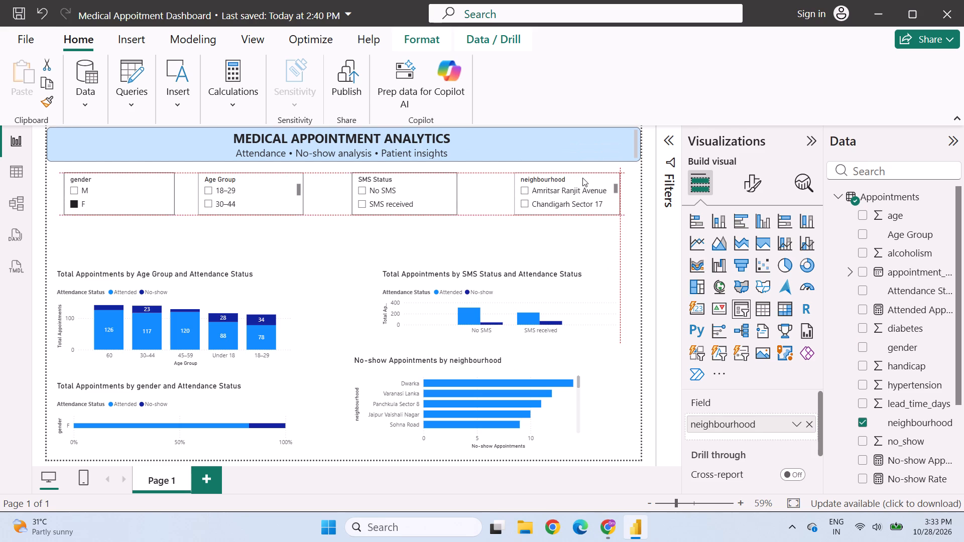
drag(582, 178, 580, 178)
click(759, 179)
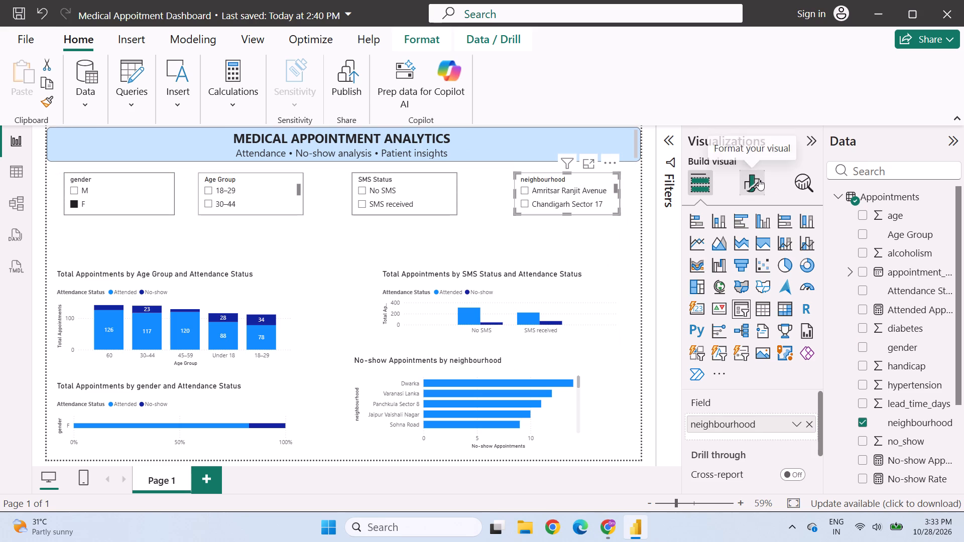
click(755, 246)
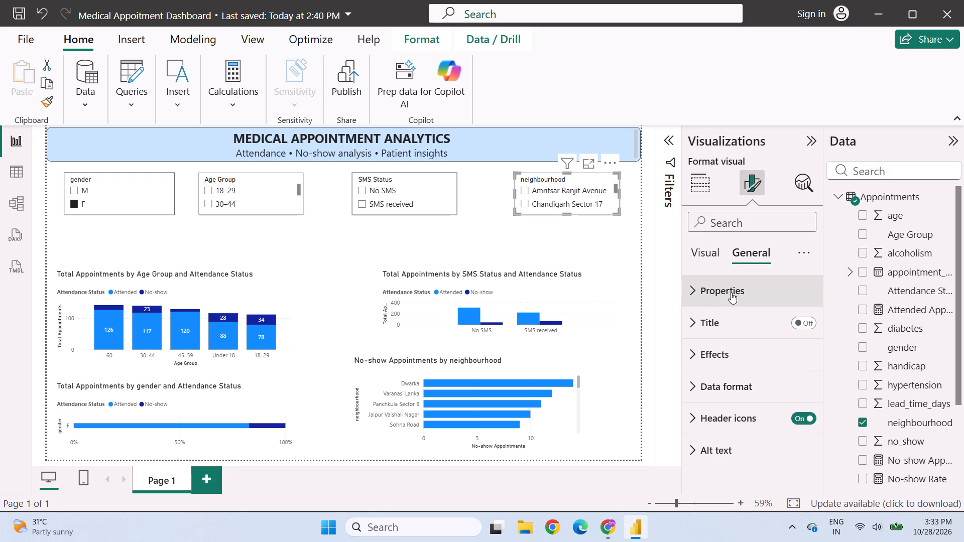
click(731, 293)
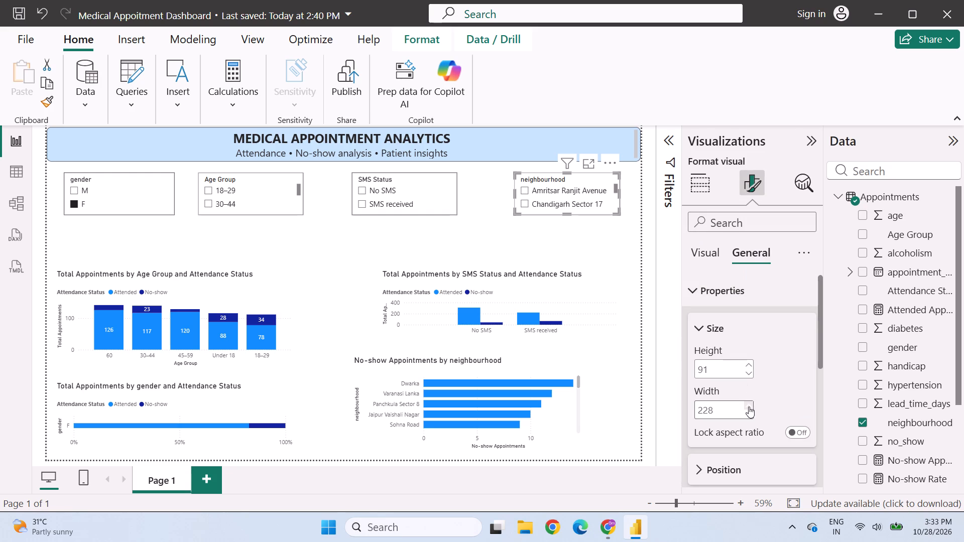
click(752, 373)
double_click(750, 373)
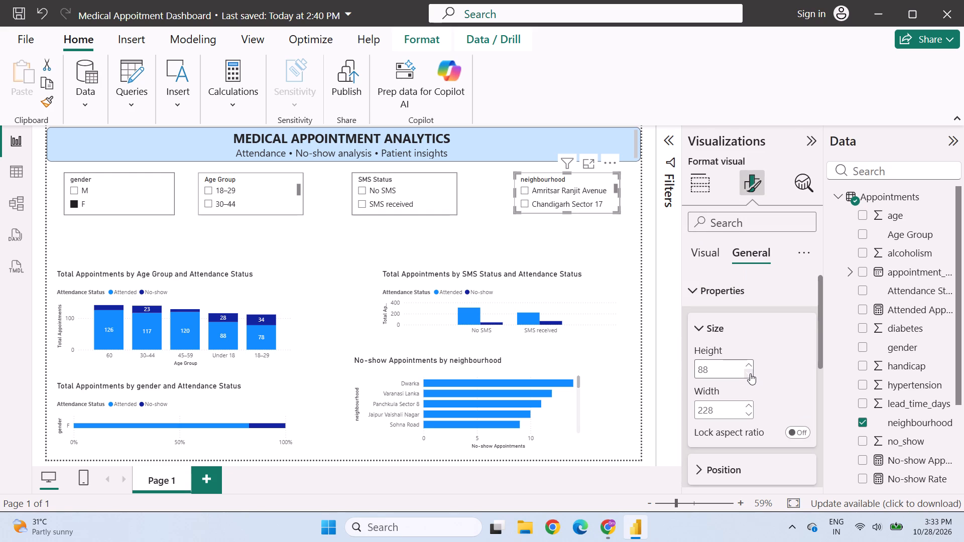
double_click(750, 373)
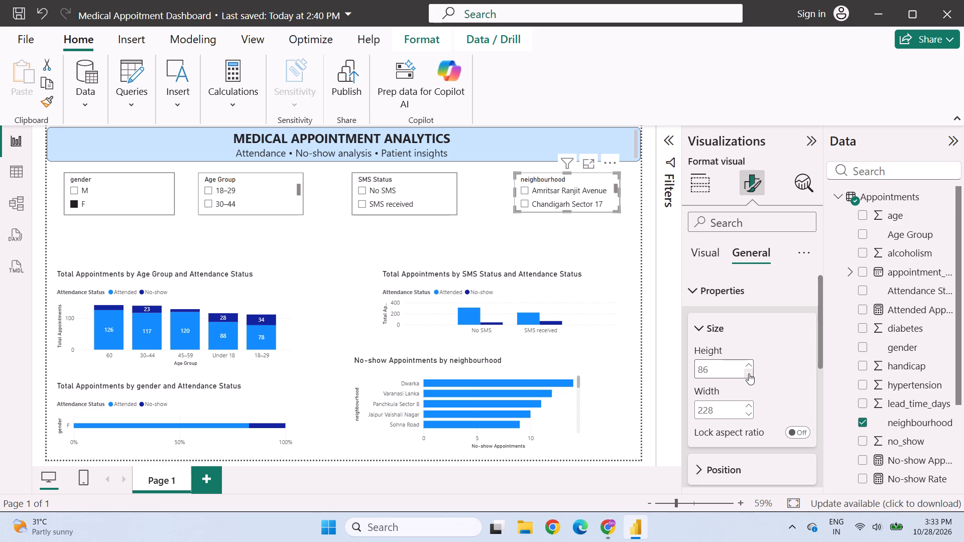
click(749, 373)
Set the vertical position of the neighbourhood slicer to 90, moving it closer to the header.
scroll(745, 387, down, 1)
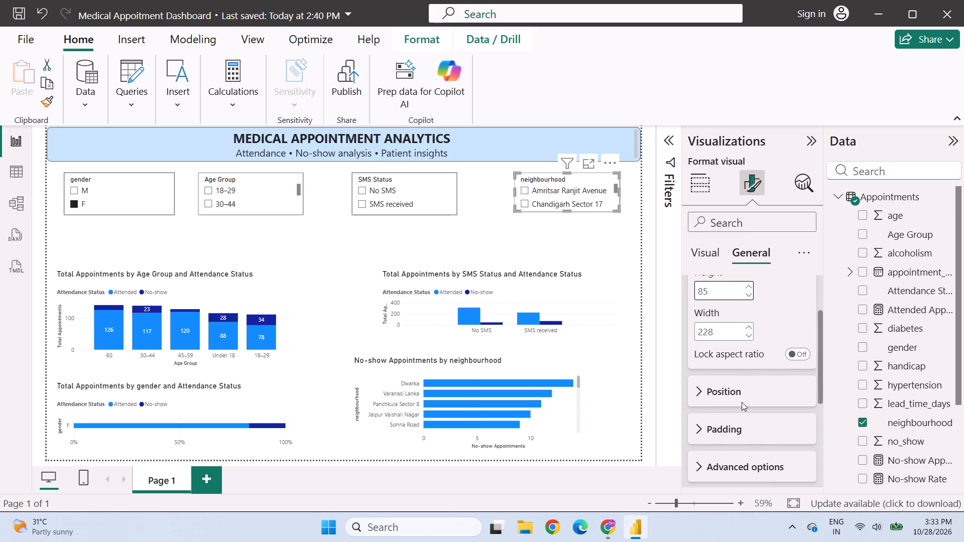
click(745, 382)
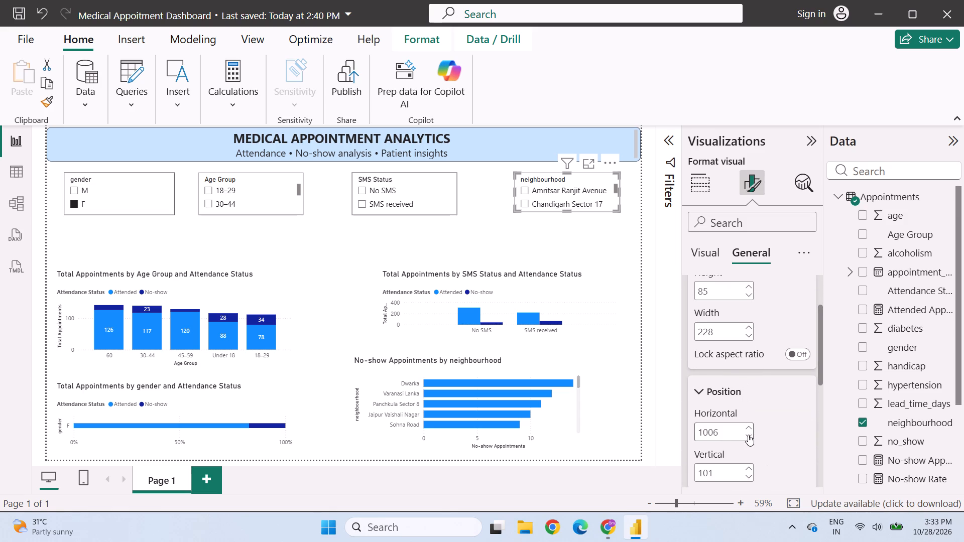
scroll(748, 435, down, 1)
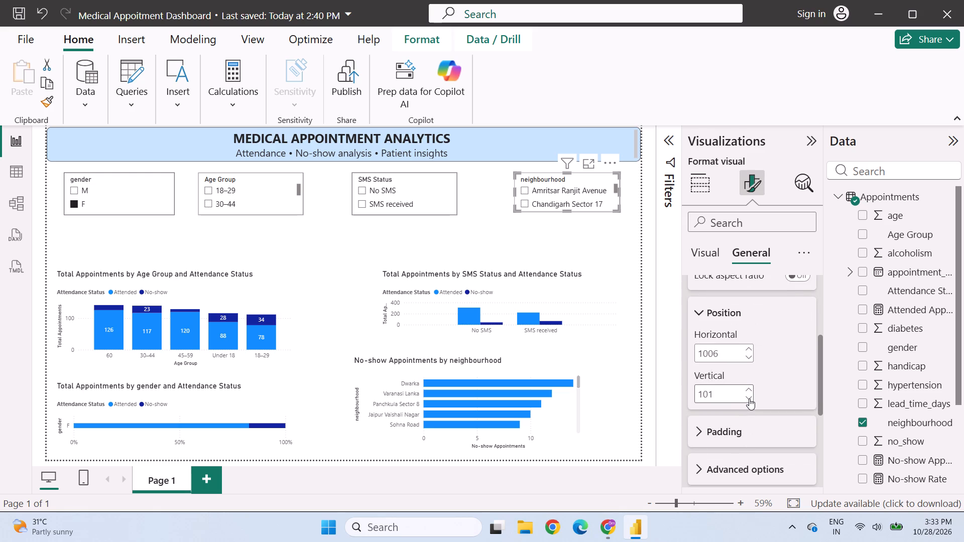
click(749, 398)
double_click(749, 398)
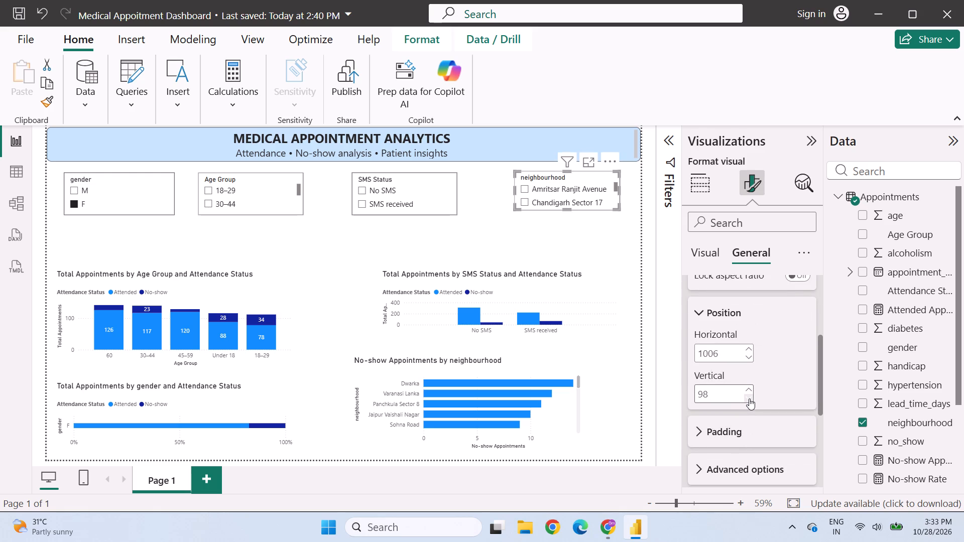
double_click(749, 398)
click(749, 398)
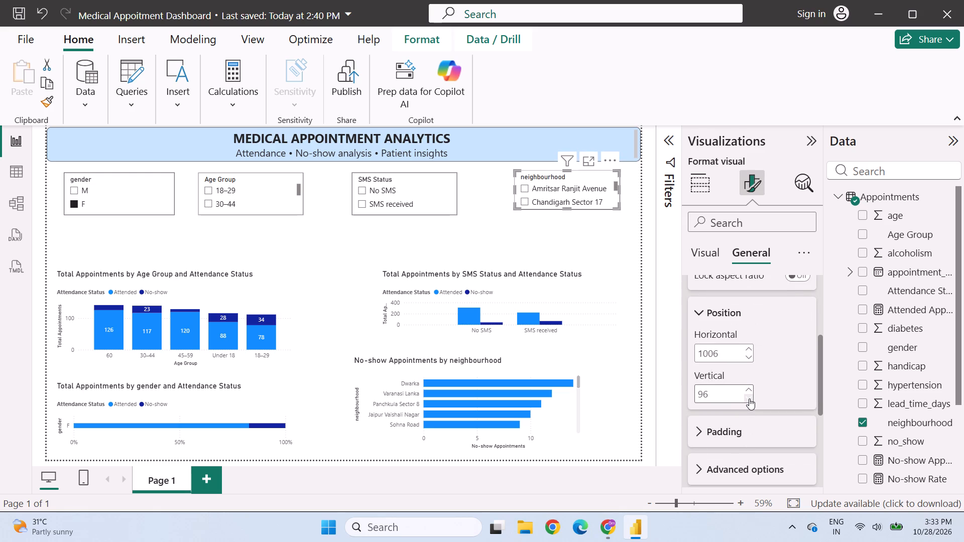
click(749, 398)
double_click(749, 398)
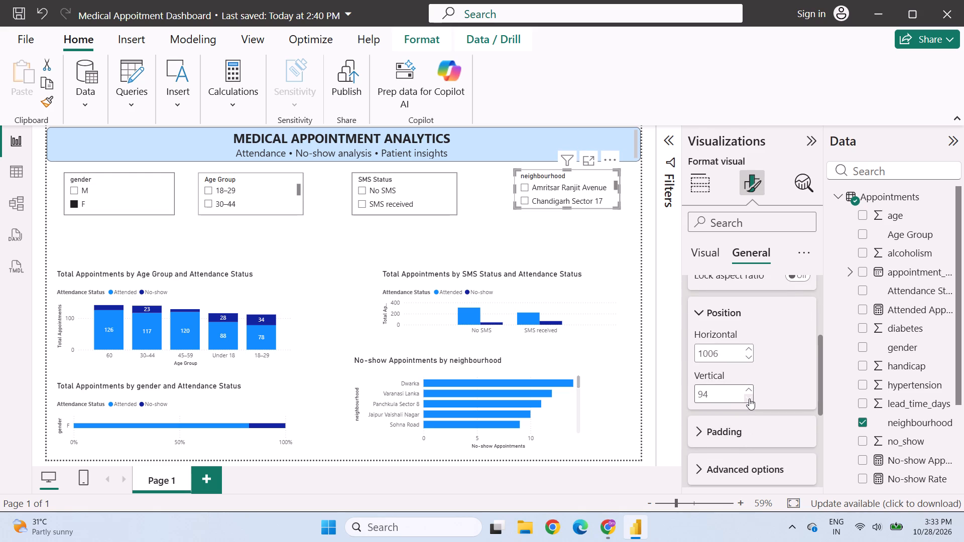
click(749, 398)
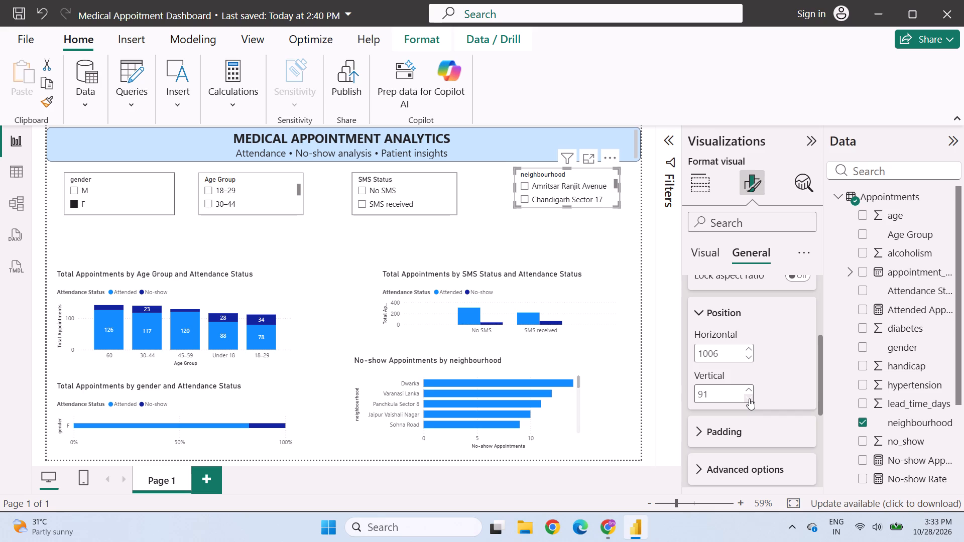
click(749, 398)
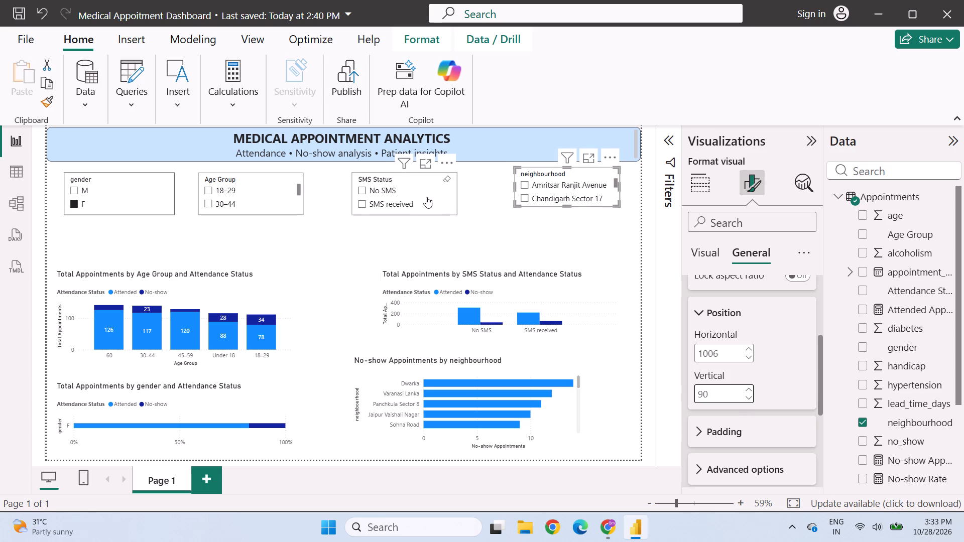
Set the vertical position of the SMS Status slicer to 90.
click(426, 197)
click(719, 395)
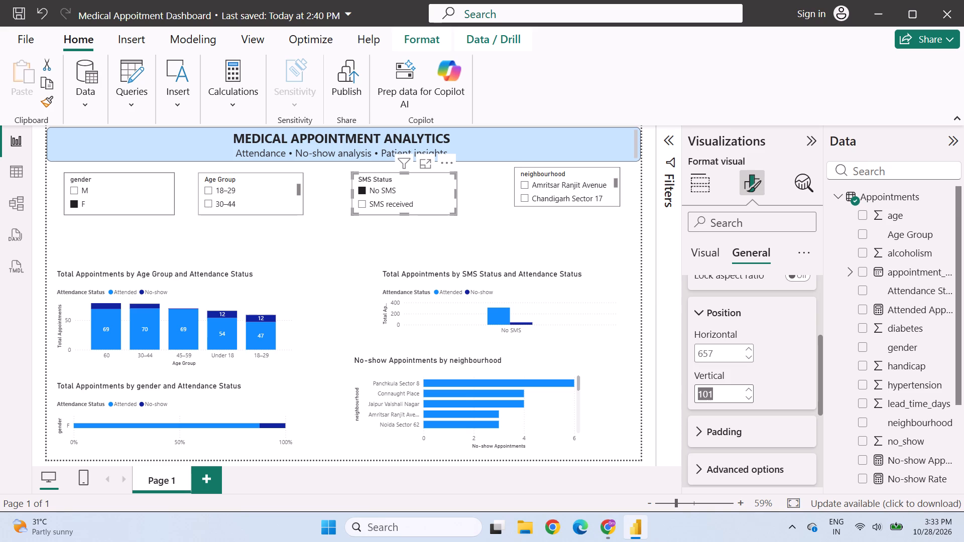
text(90)
key(Return)
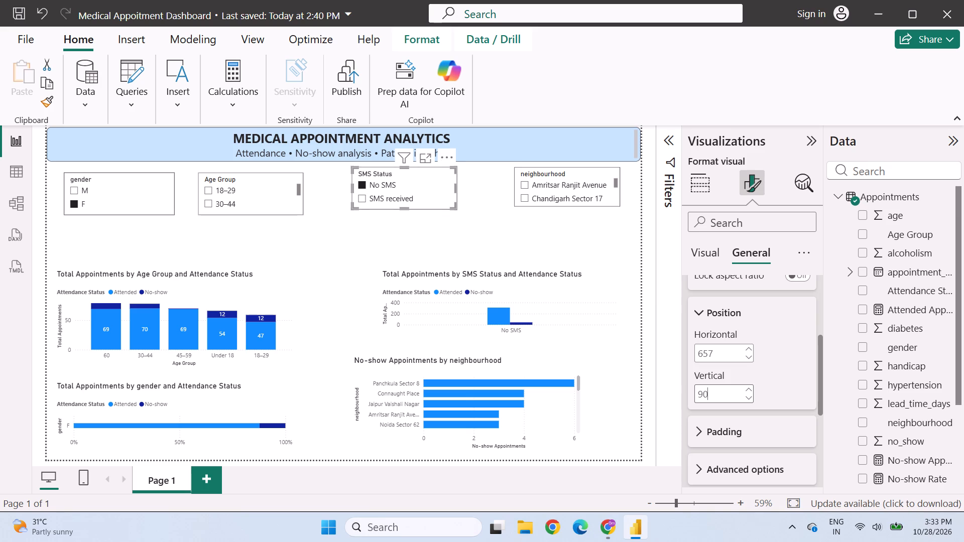
Set the vertical position of the Age Group slicer to 90.
click(272, 191)
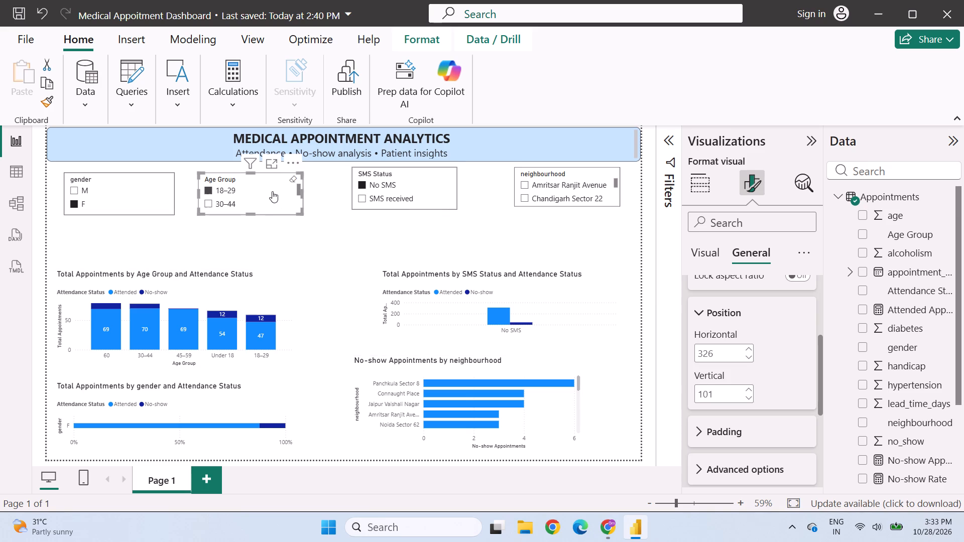
click(725, 393)
text(90)
key(Return)
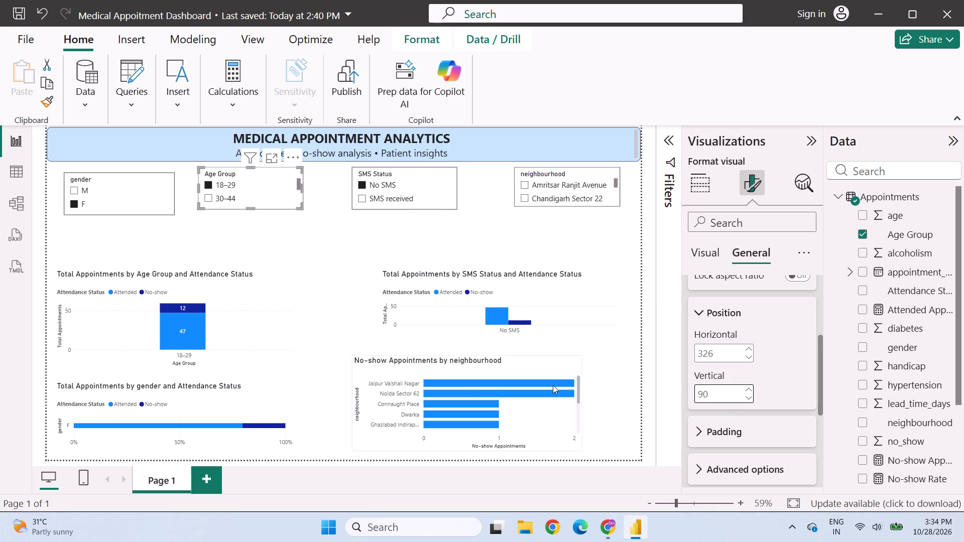
Set the vertical position of the gender slicer to 90 and deselect it.
click(120, 190)
click(721, 395)
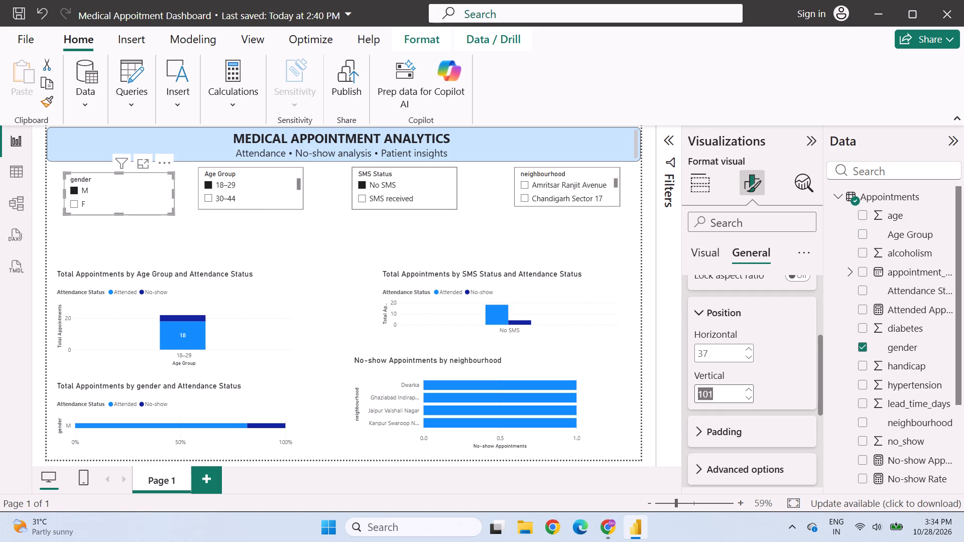
text(90)
key(Return)
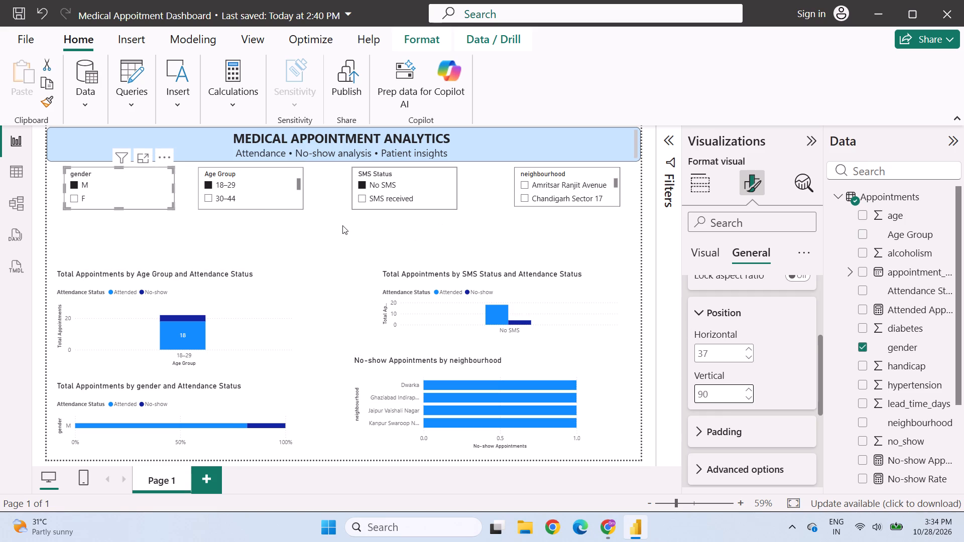
click(306, 235)
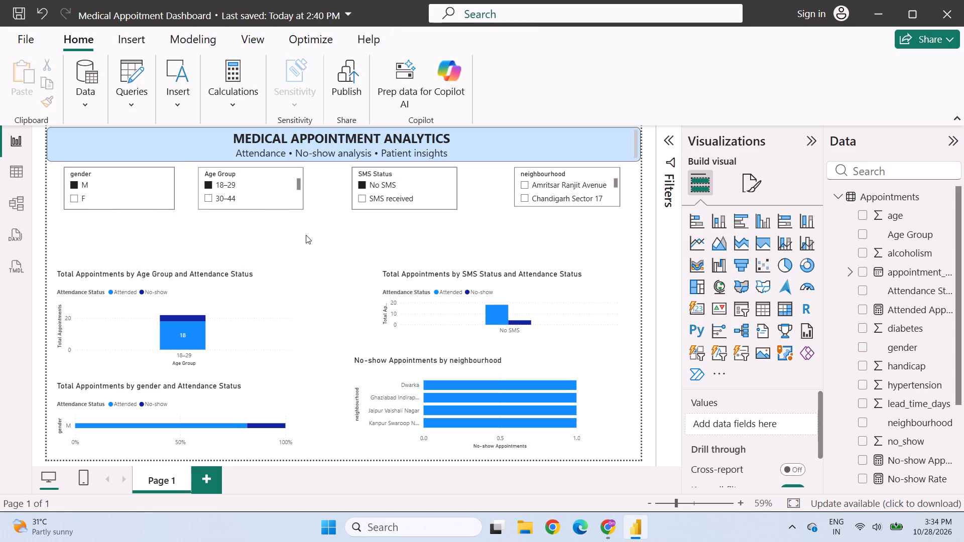
Shift the Age Group and SMS Status slicers slightly toward the page's right edge to even out the slicer spacing.
drag(274, 184, 282, 185)
drag(418, 183, 426, 183)
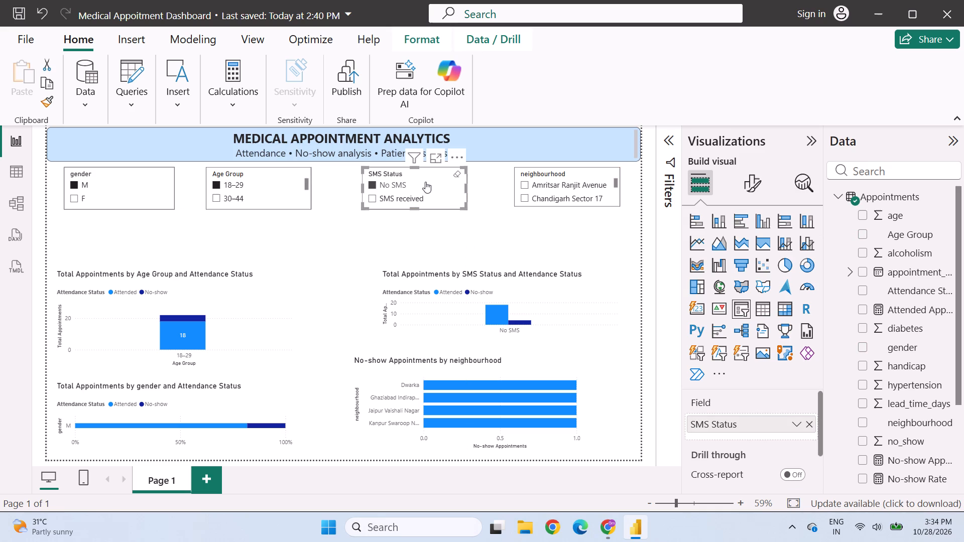
click(263, 233)
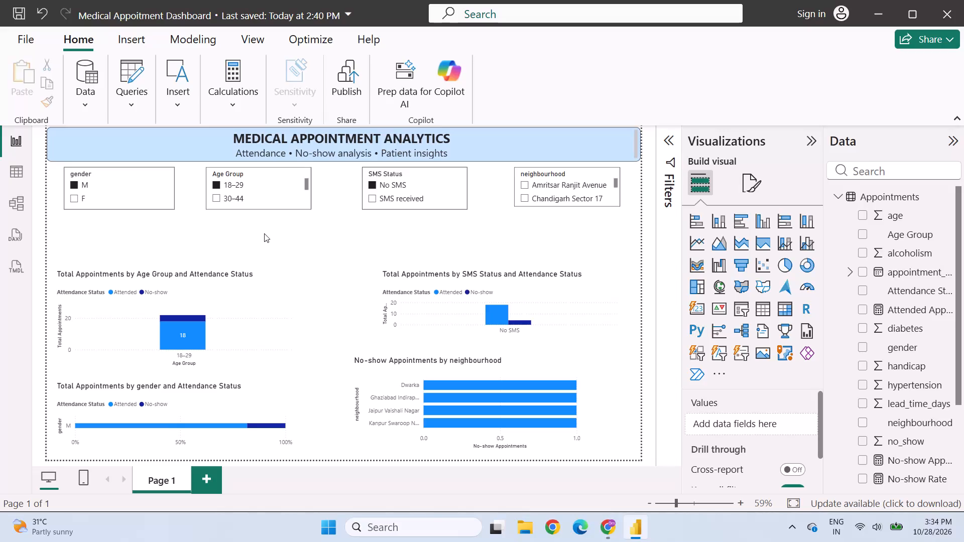
Save the Medical Appointment Dashboard report.
key(ctrl+s)
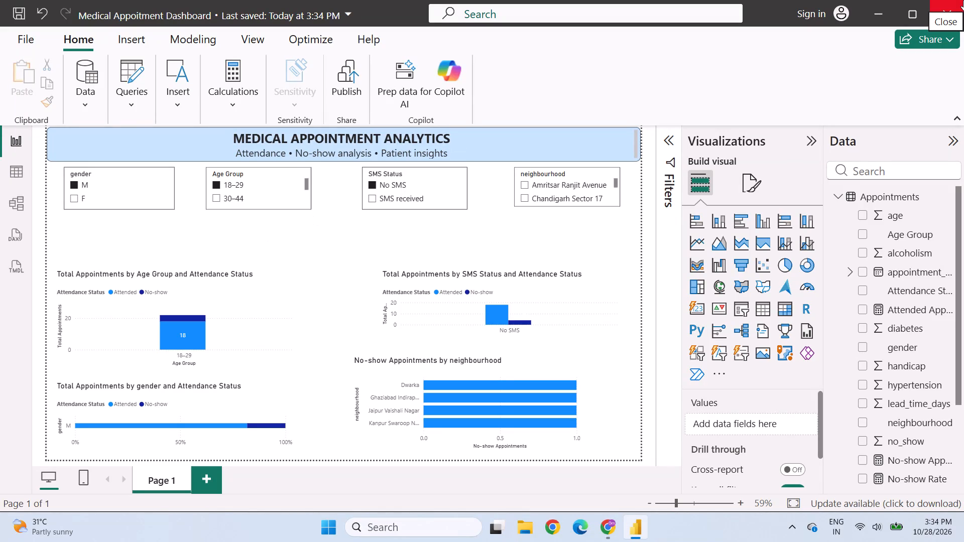
Close the dashboard report and the browser with the ChatGPT guide, and bring up the Windows shutdown dialog.
click(963, 0)
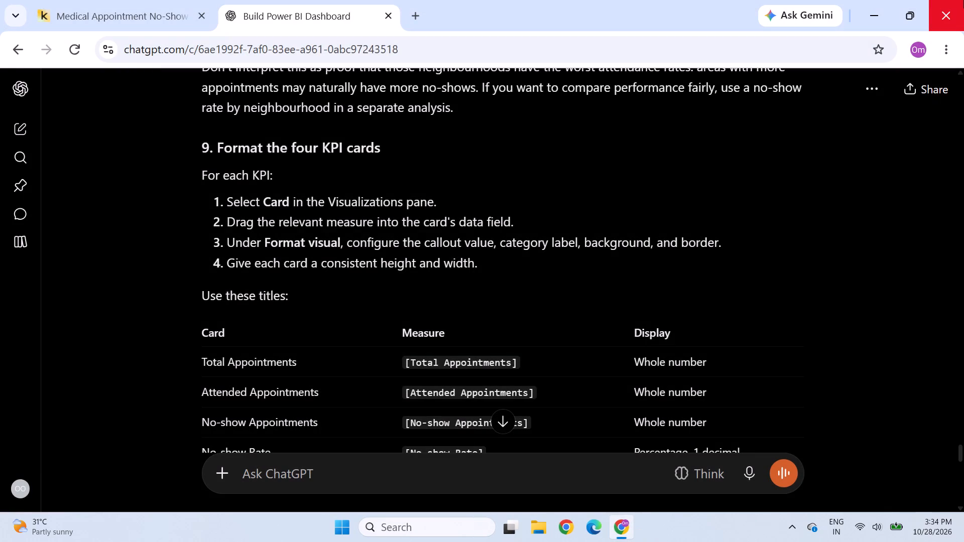
click(960, 0)
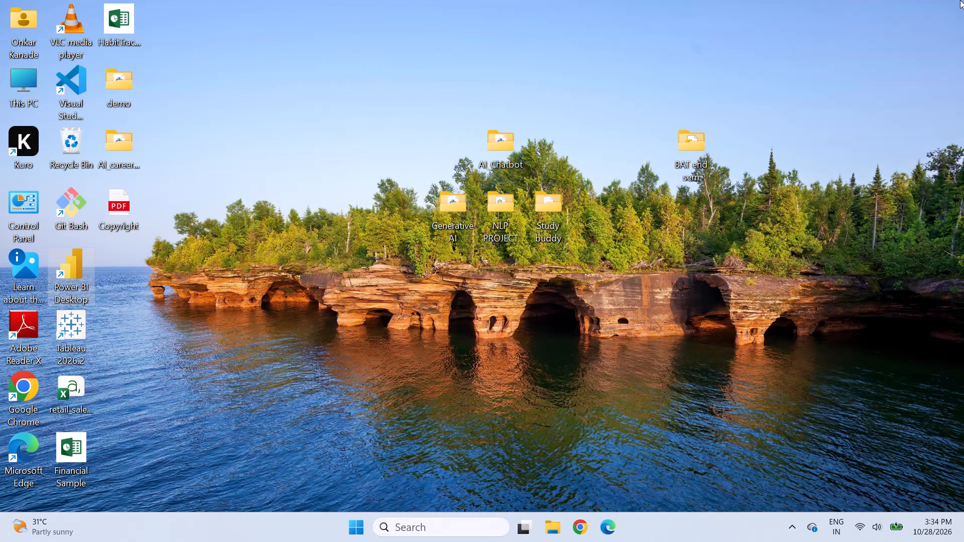
key(alt+F4)
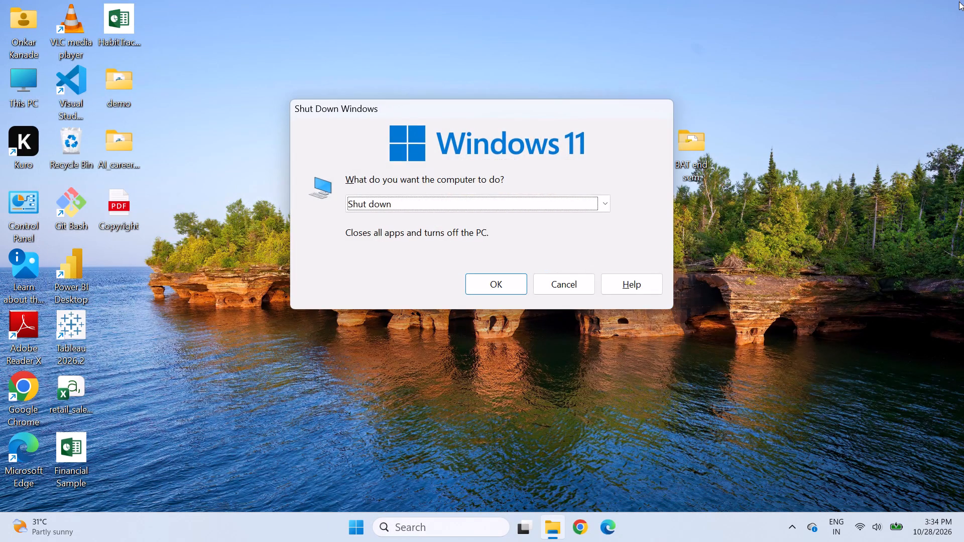